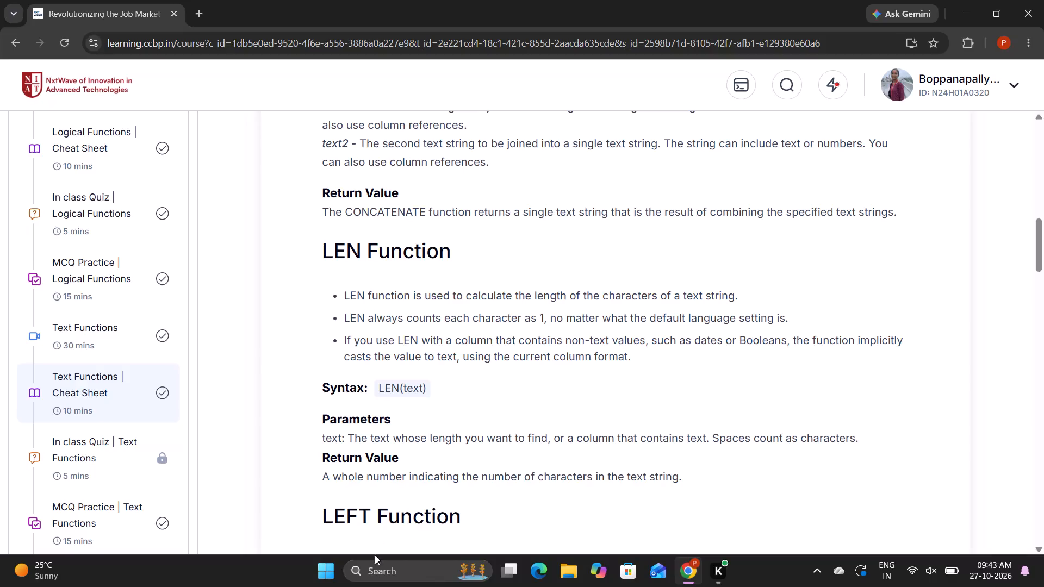
Launch Power BI Desktop and look over the recent reports on its start page.
click(451, 570)
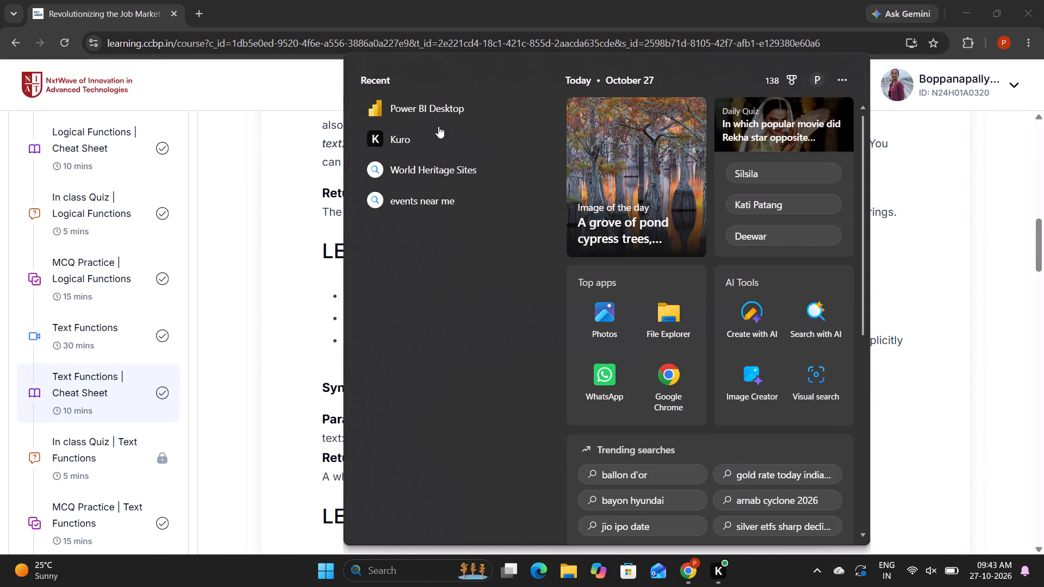
click(438, 114)
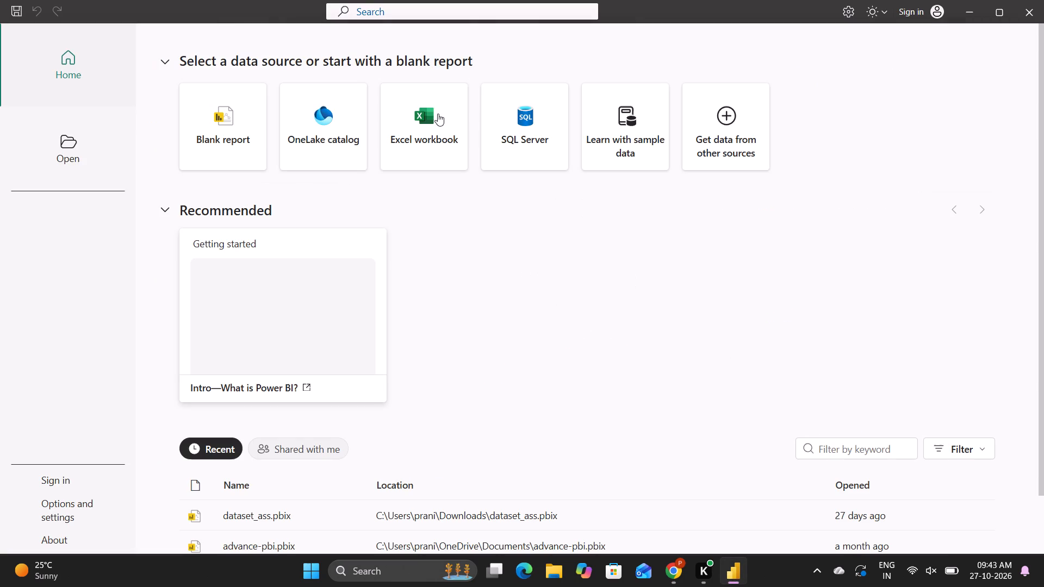
scroll(451, 377, down, 2)
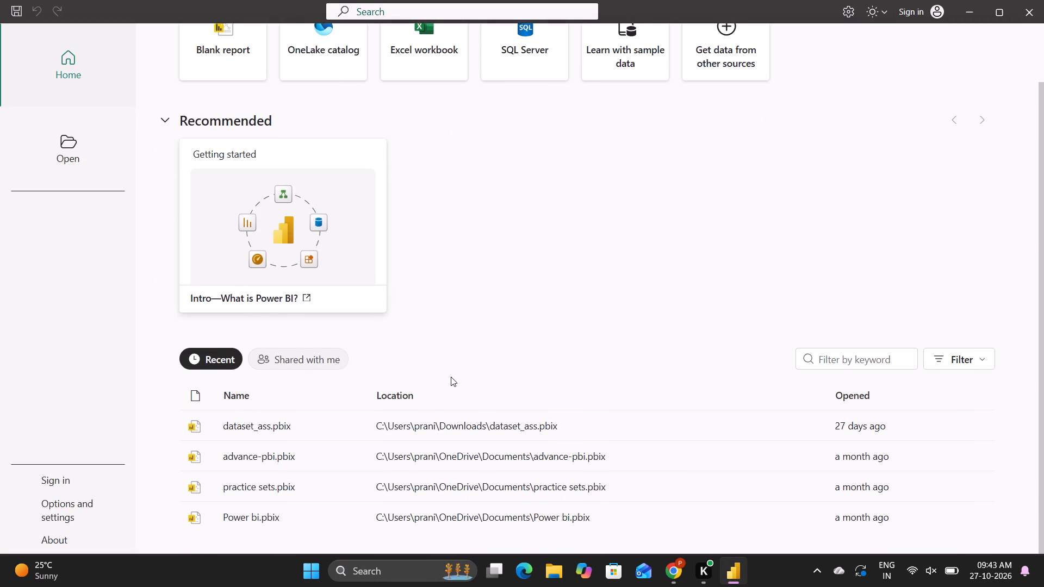
scroll(451, 377, down, 1)
scroll(451, 377, up, 4)
Return to the course in Chrome and download the dataset attached to the Text Functions lesson.
click(973, 18)
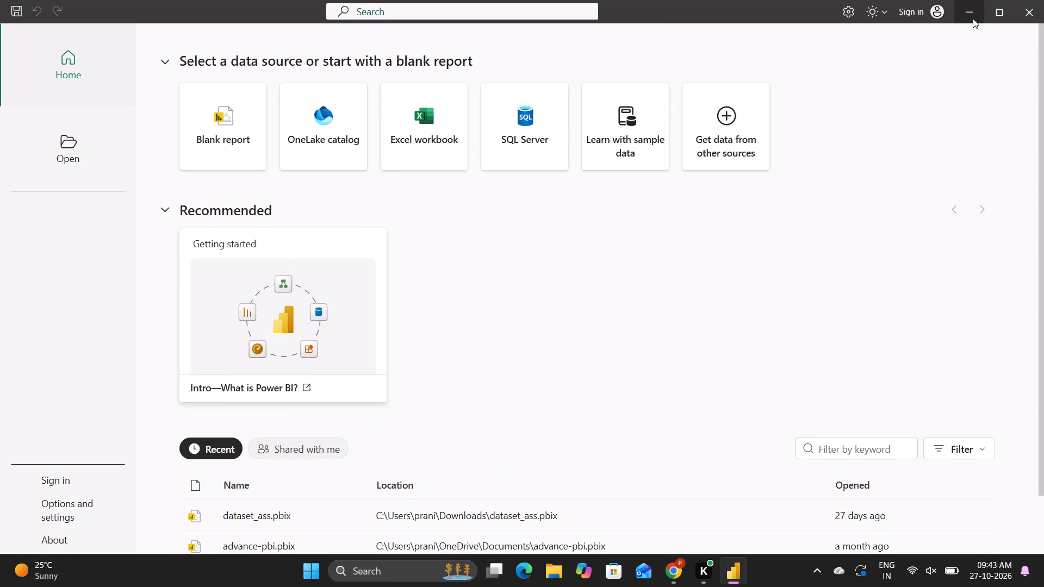
scroll(514, 286, up, 2)
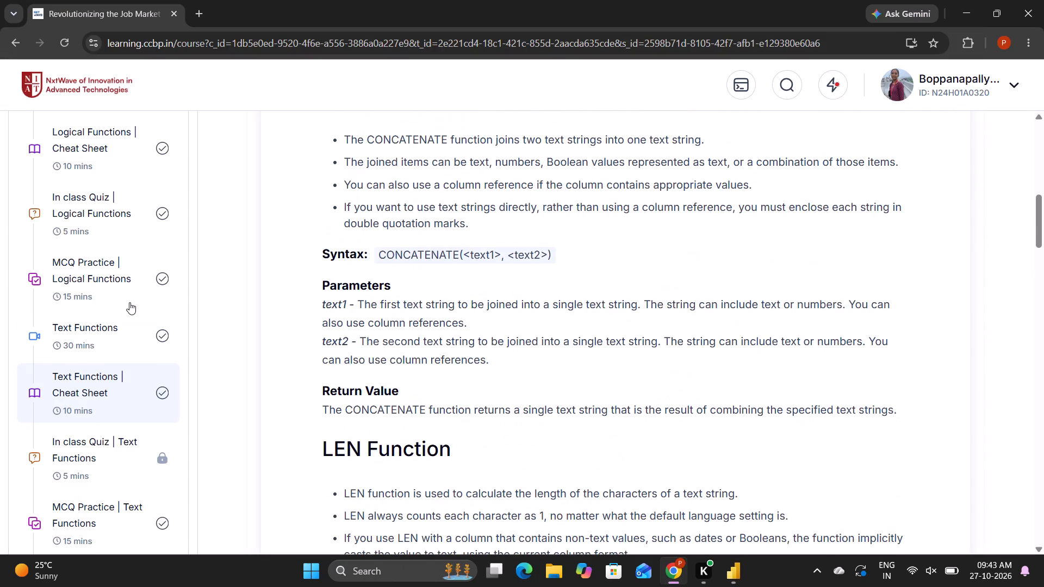
click(119, 344)
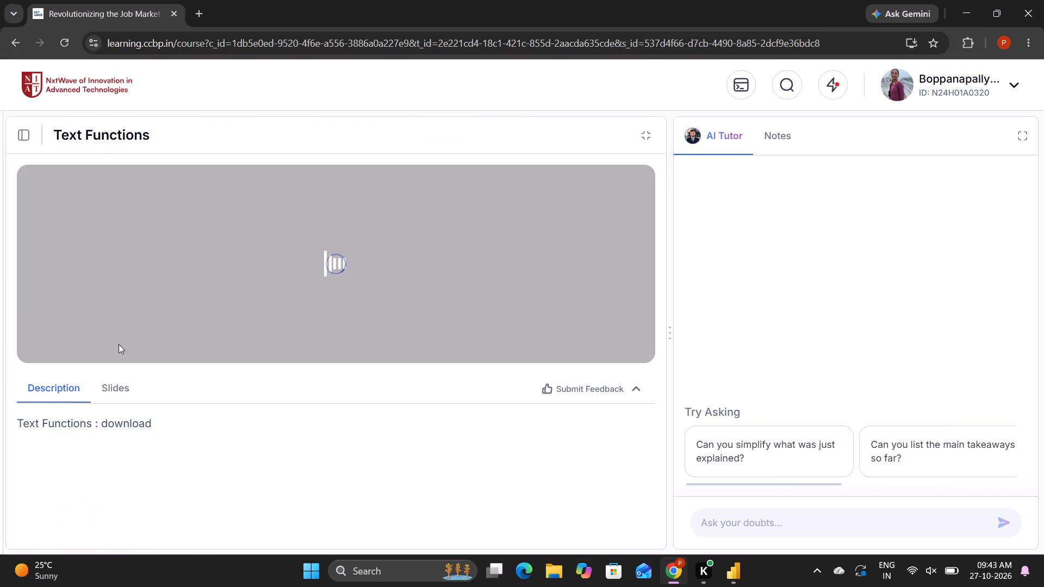
scroll(97, 516, down, 3)
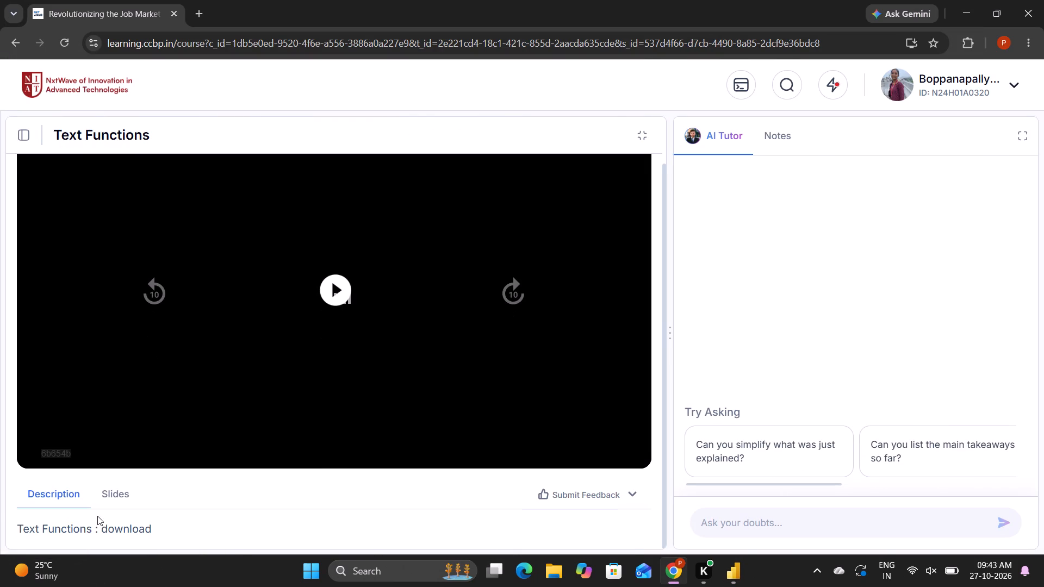
click(129, 533)
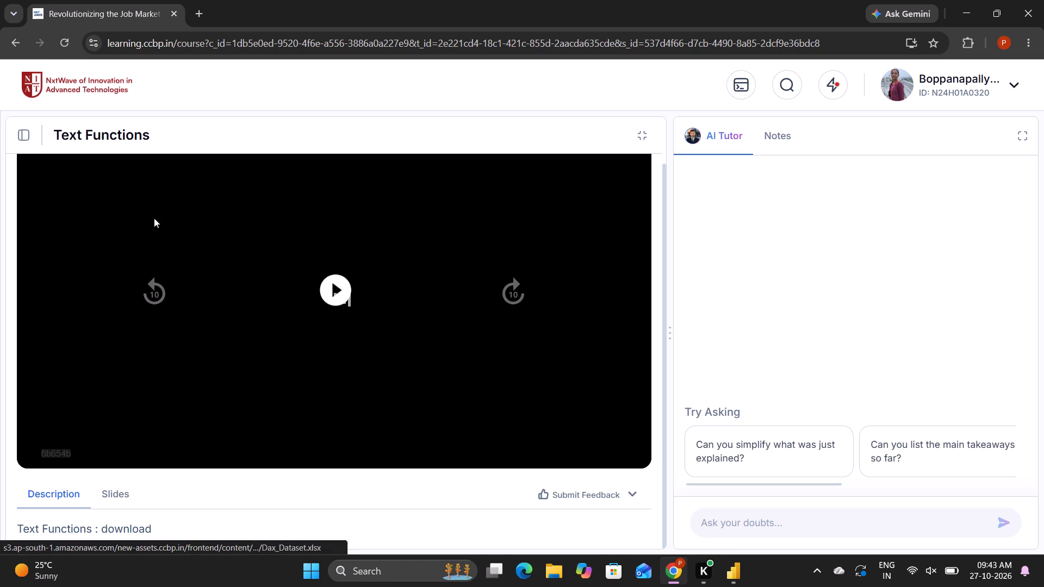
Reopen the Text Functions Cheat Sheet lesson at its list of contents.
click(27, 134)
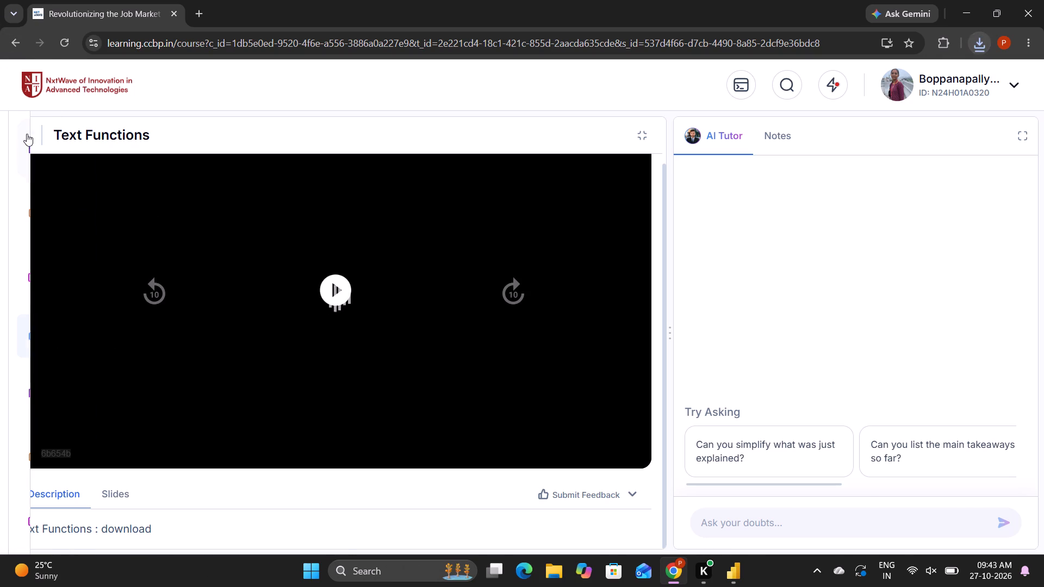
click(121, 407)
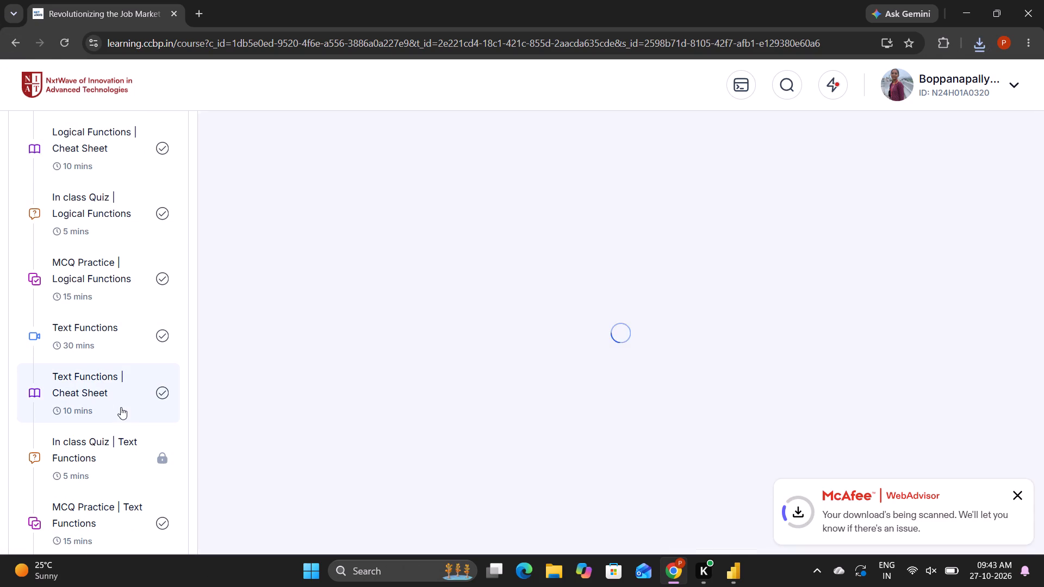
scroll(476, 438, down, 2)
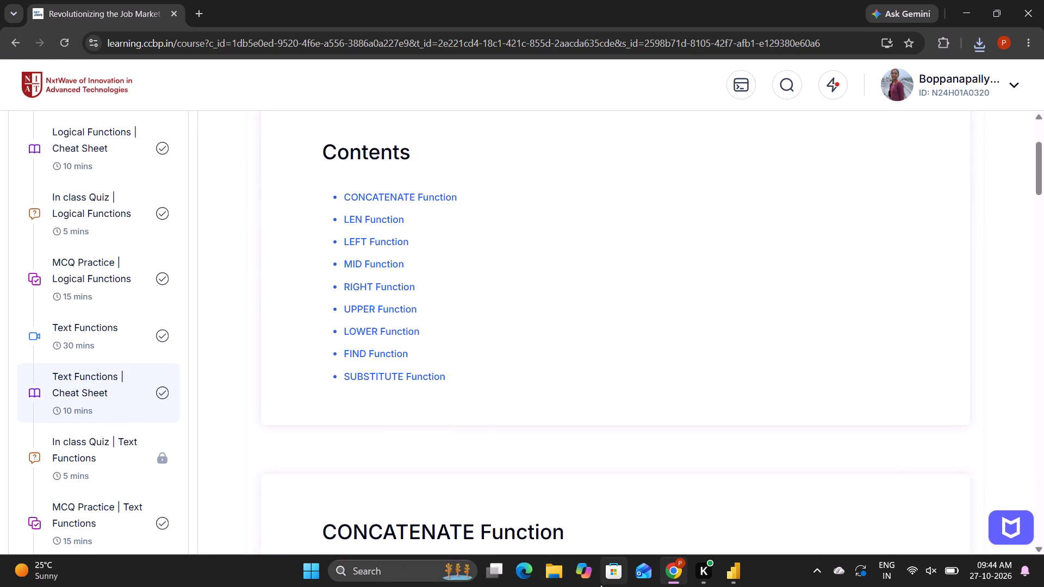
Examine the Dax_Dataset copies in File Explorer's Downloads folder to identify the newest download.
click(555, 563)
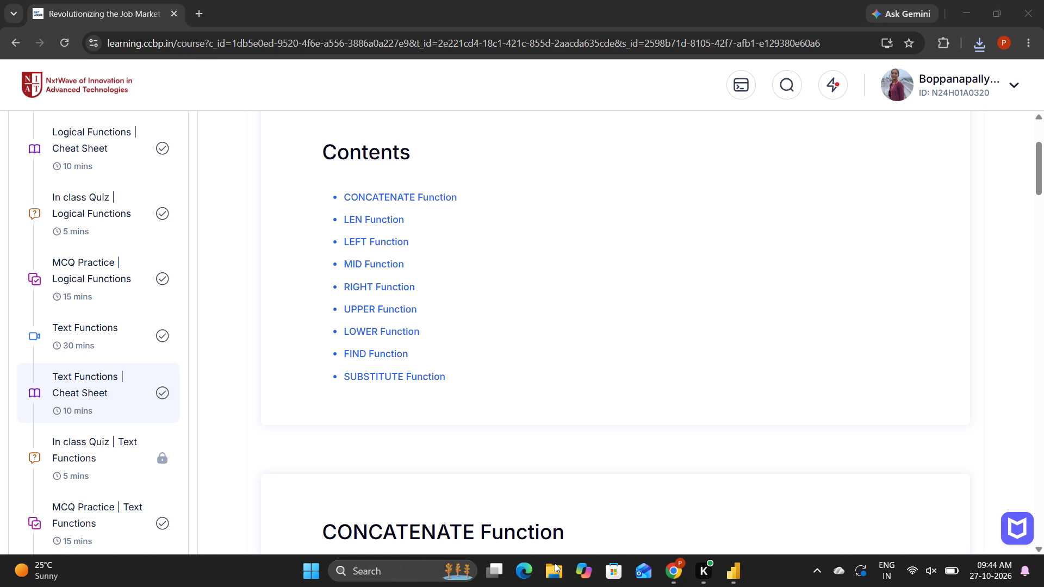
click(61, 341)
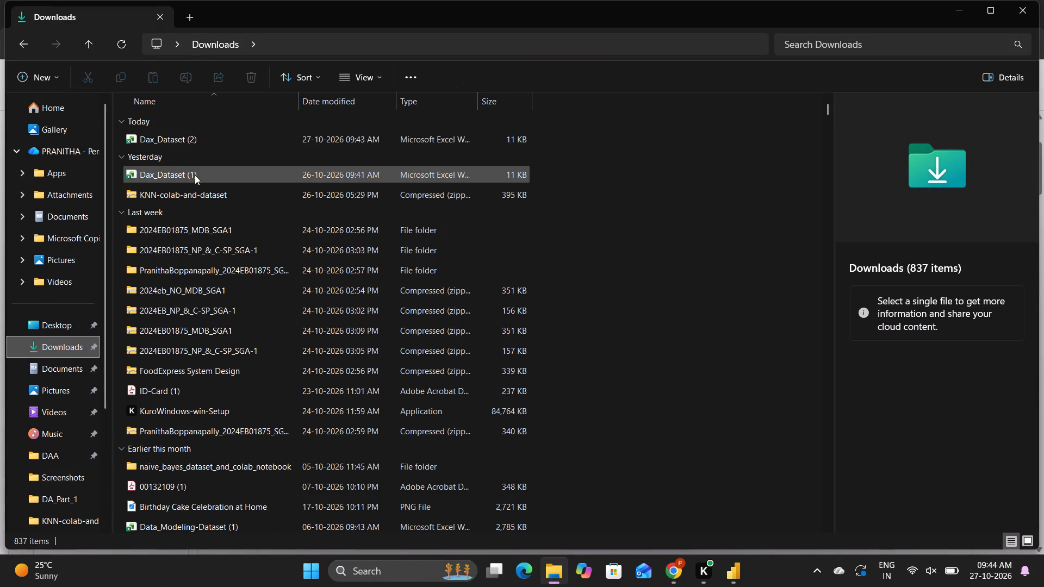
scroll(171, 338, down, 1)
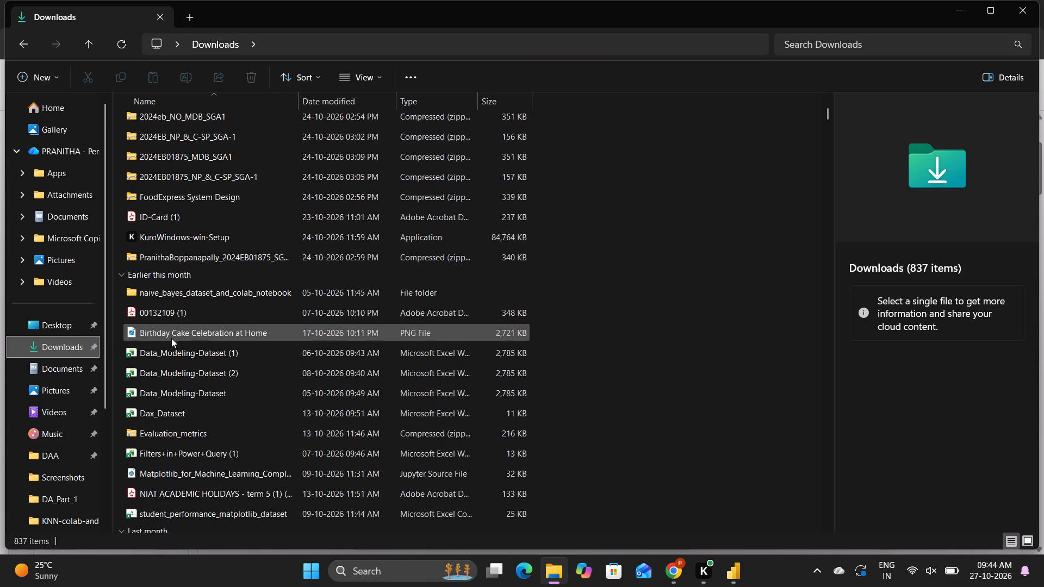
scroll(171, 338, down, 2)
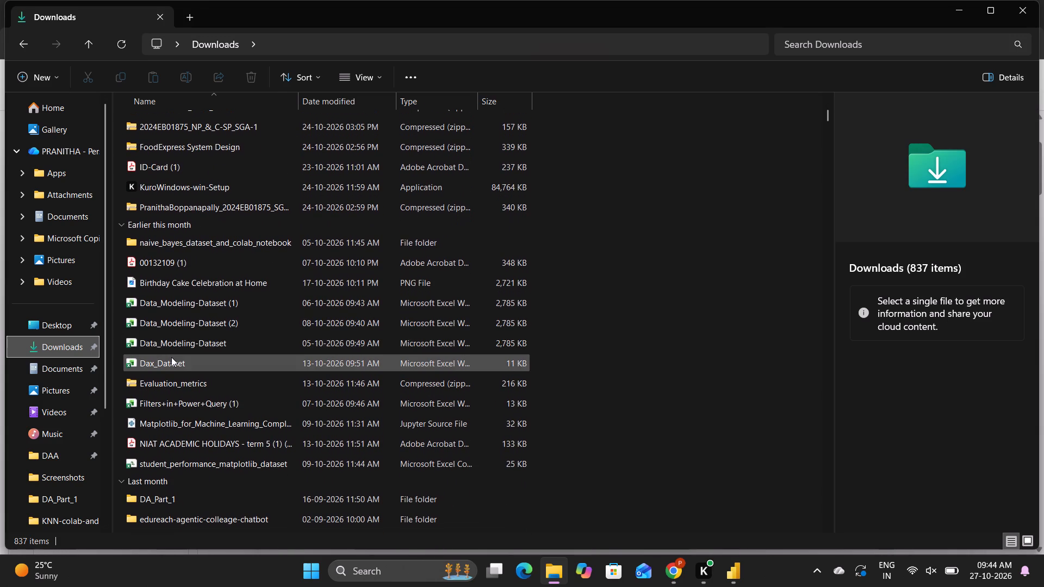
click(171, 357)
scroll(171, 357, up, 6)
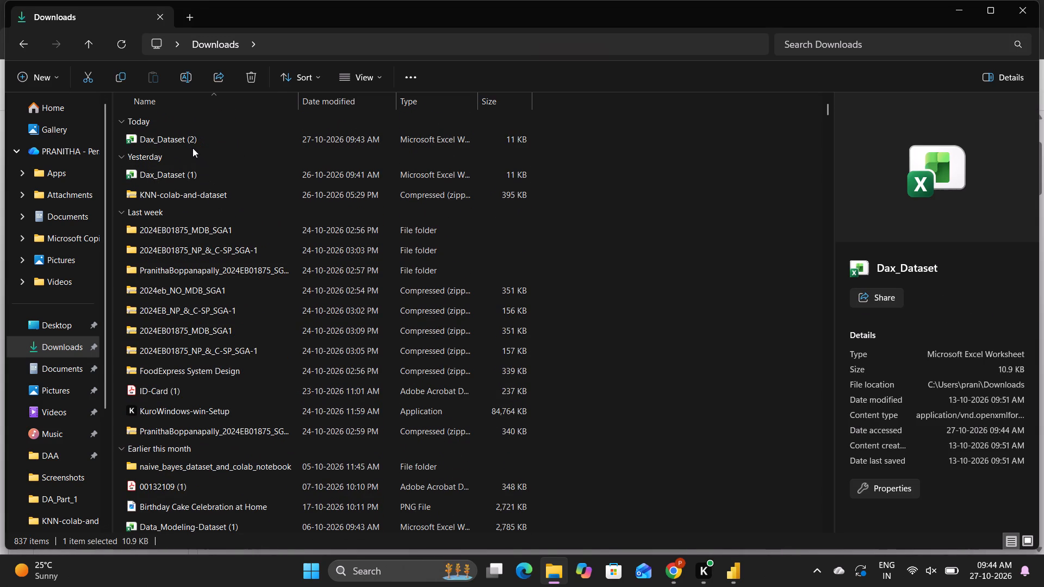
click(191, 141)
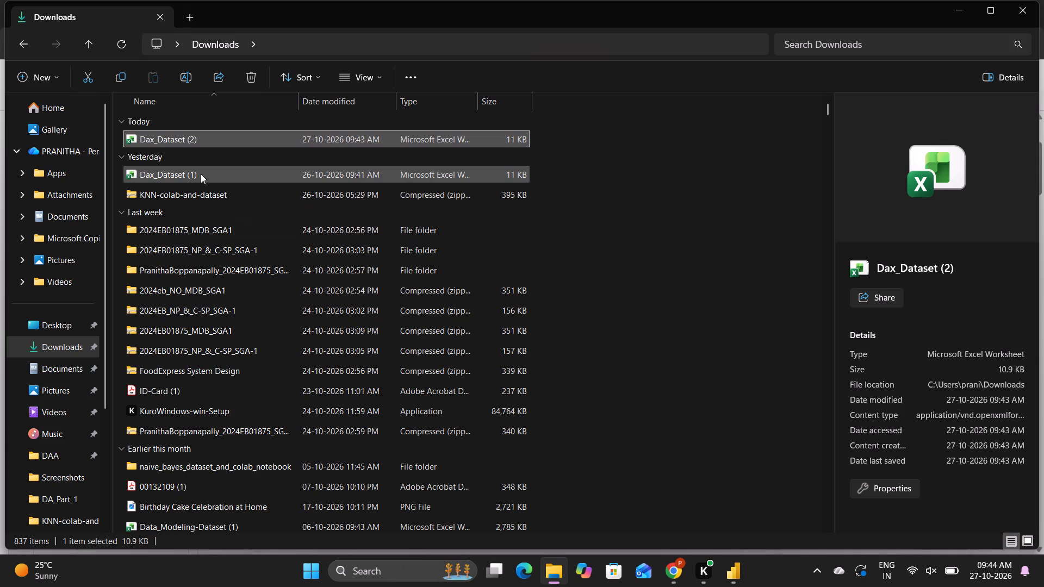
click(201, 174)
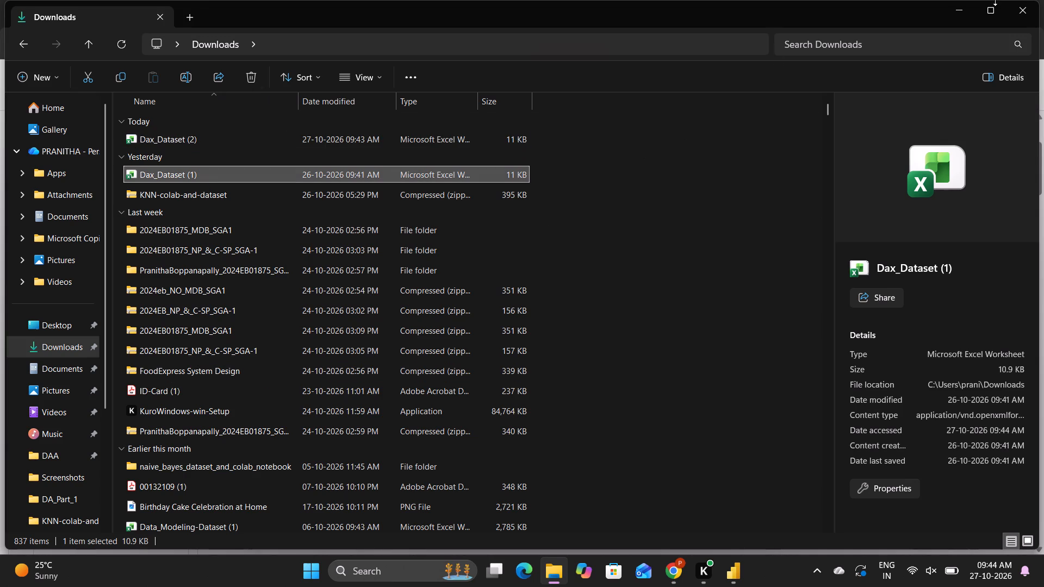
click(958, 10)
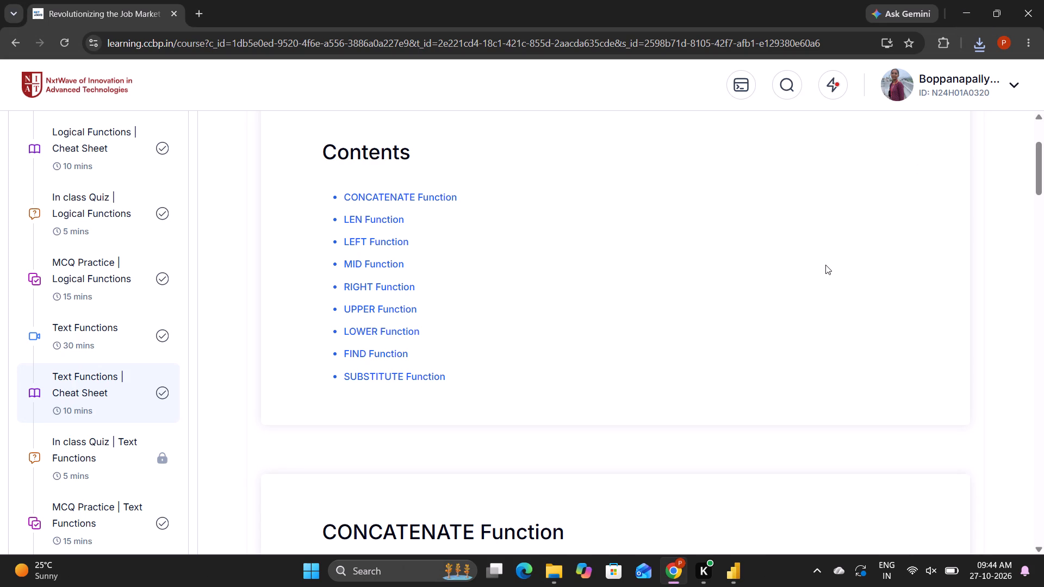
In Power BI Desktop, import the Sales sheet from the Dax_Dataset (2) Excel workbook and open it for transformation in Power Query.
click(739, 562)
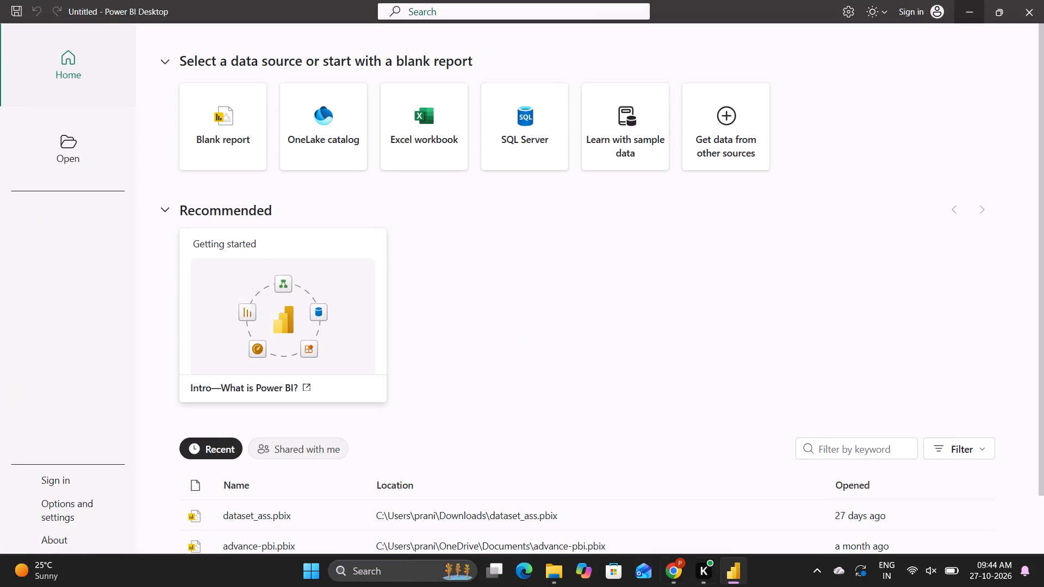
click(441, 136)
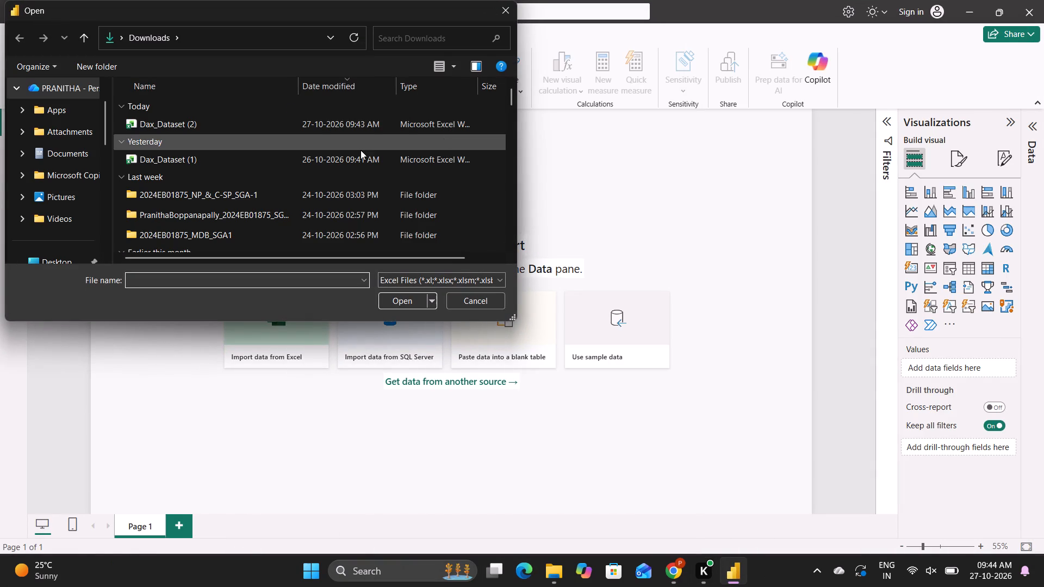
click(275, 120)
click(401, 303)
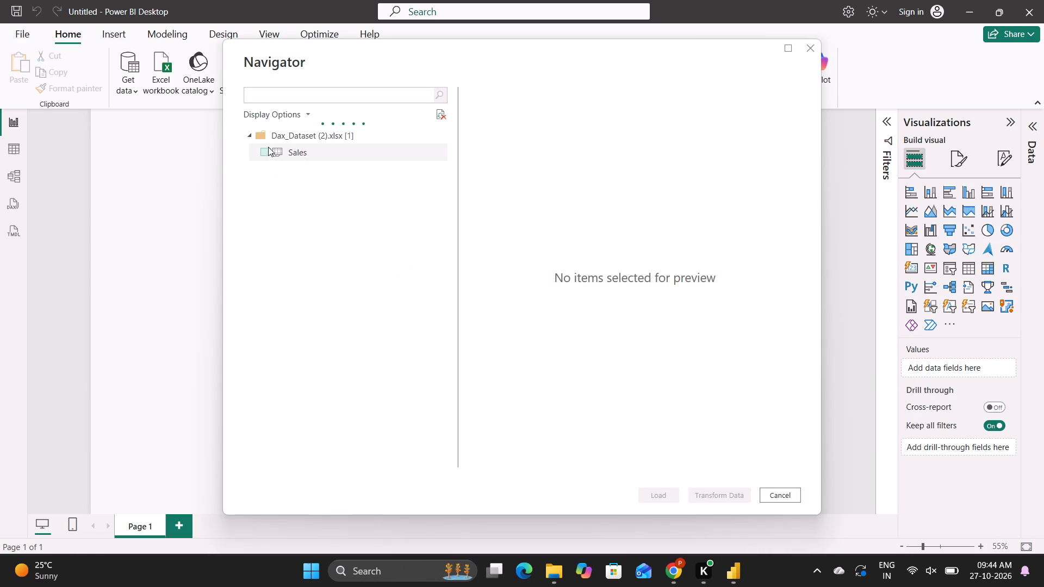
click(265, 149)
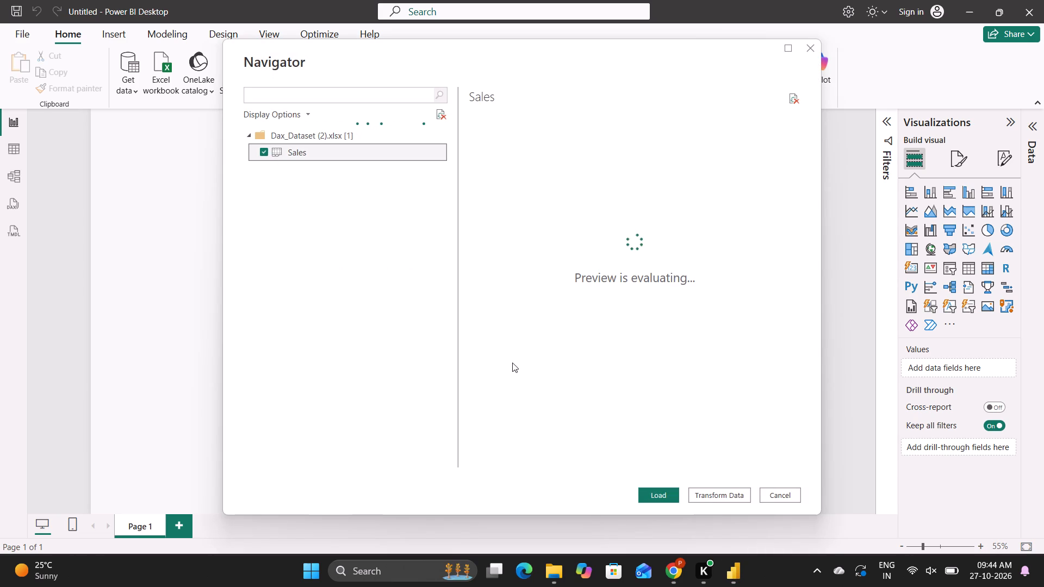
click(717, 499)
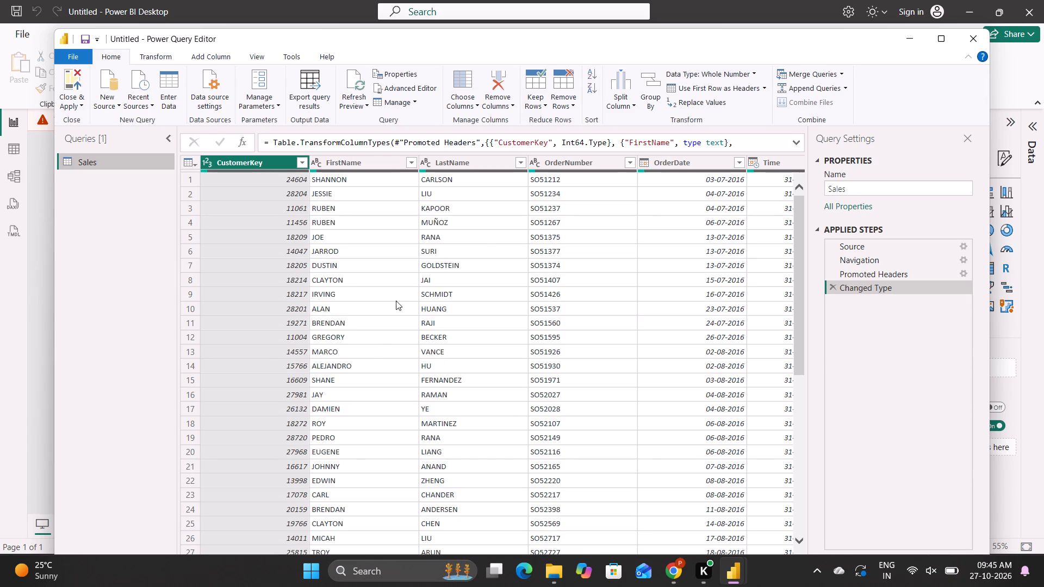
Remove blank rows from the Sales query and apply the change to the report, closing the Power Query Editor.
click(565, 101)
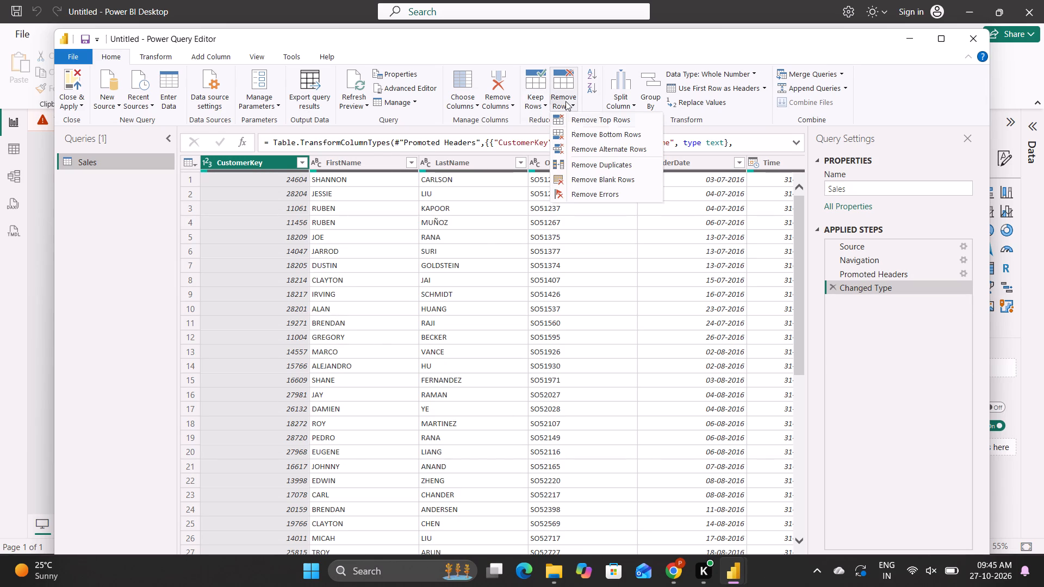
click(577, 183)
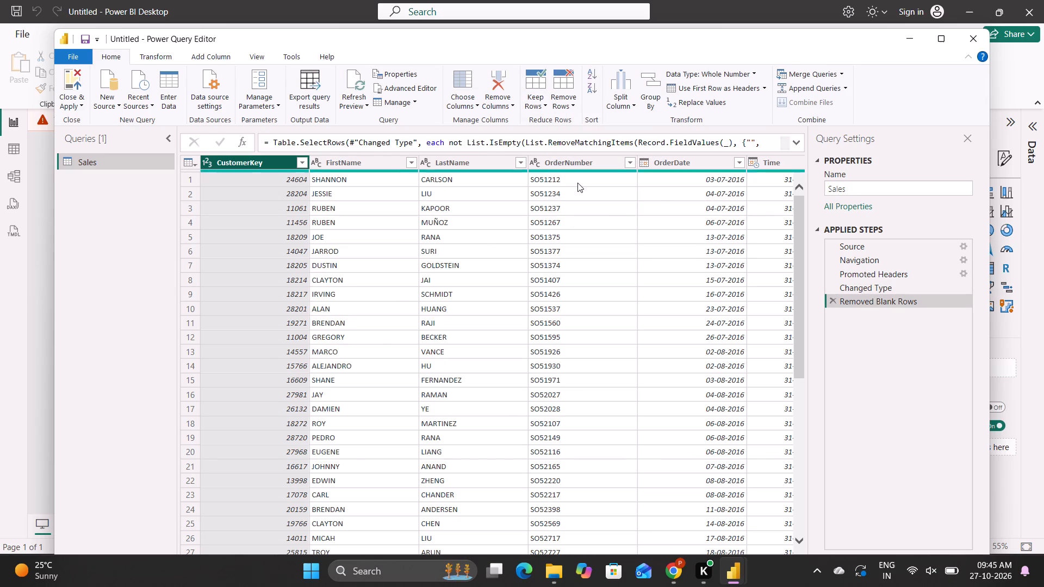
click(73, 78)
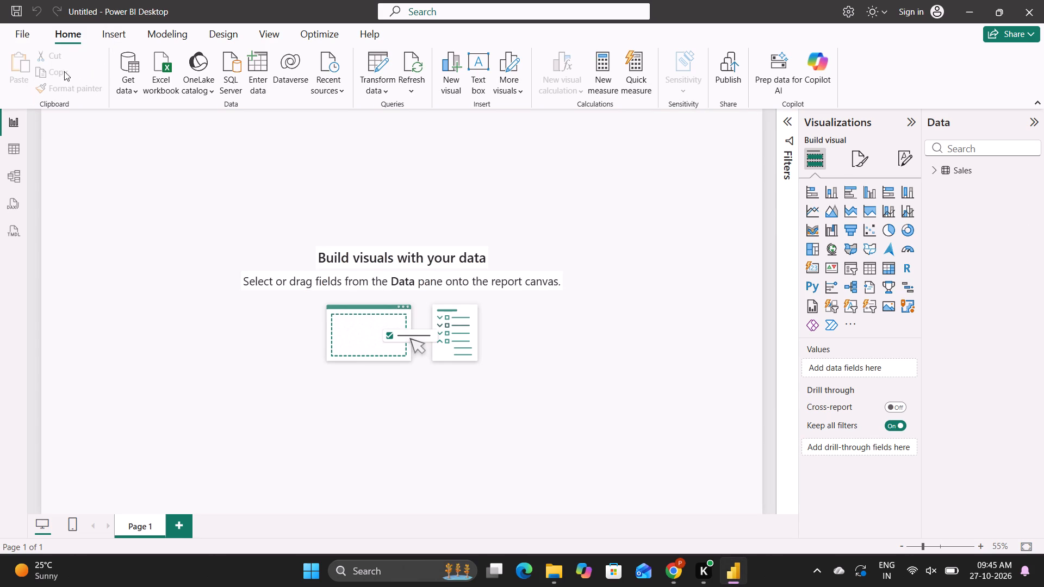
Show the Sales table in Table view.
click(14, 154)
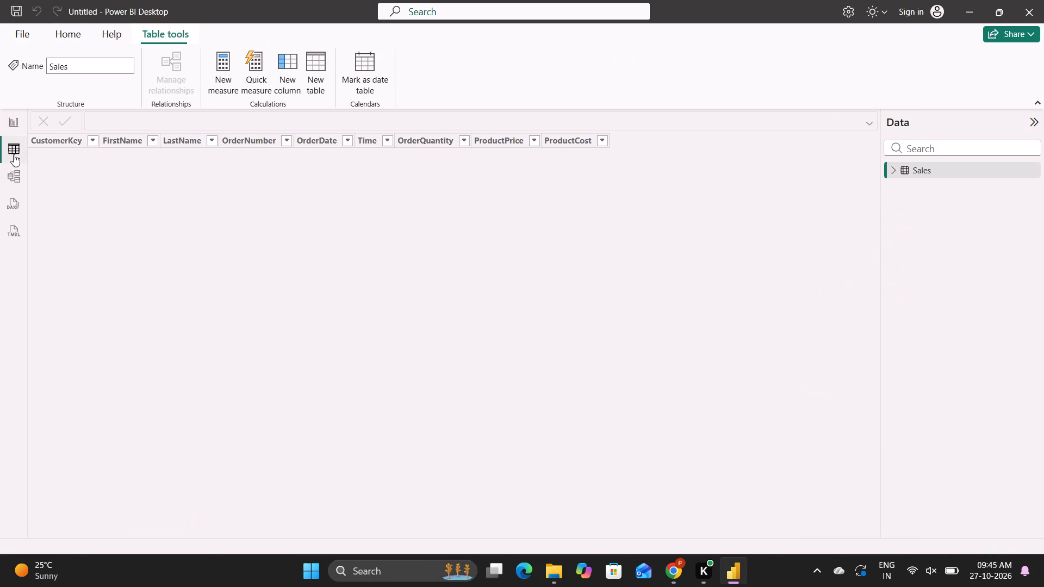
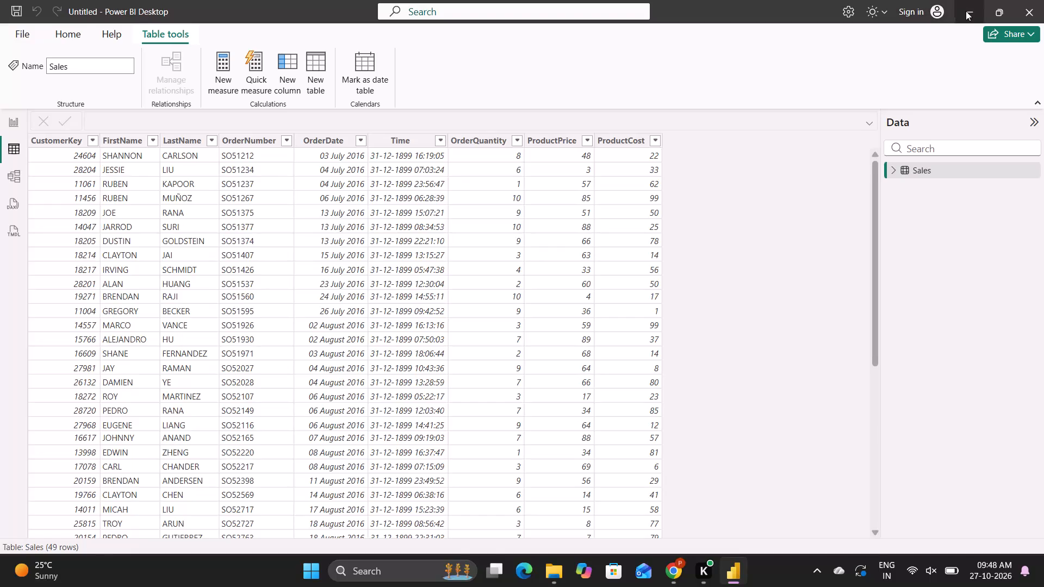
Switch to Chrome and open the Coursera degree home page in a new tab.
click(967, 10)
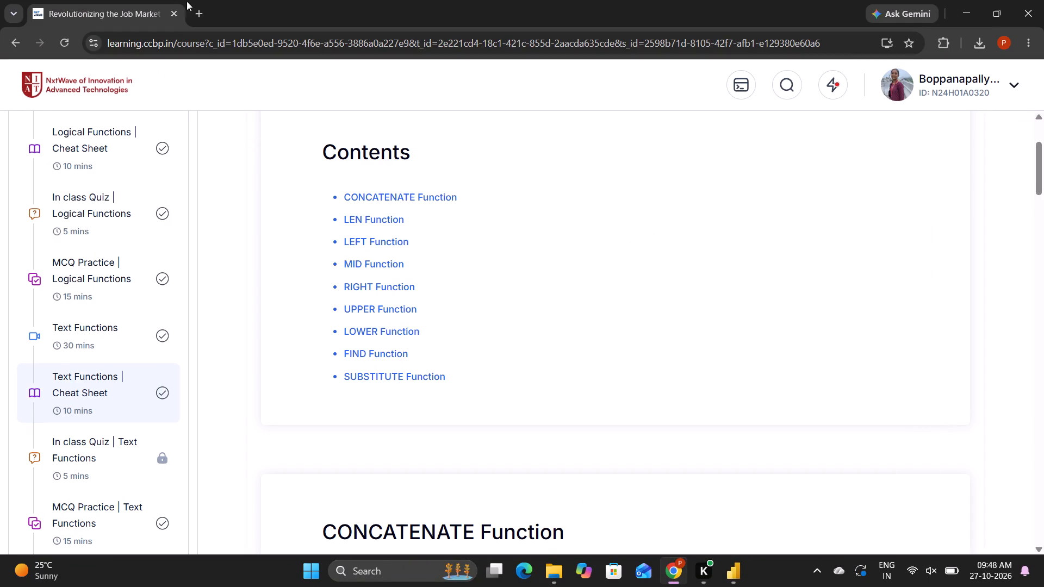
click(195, 11)
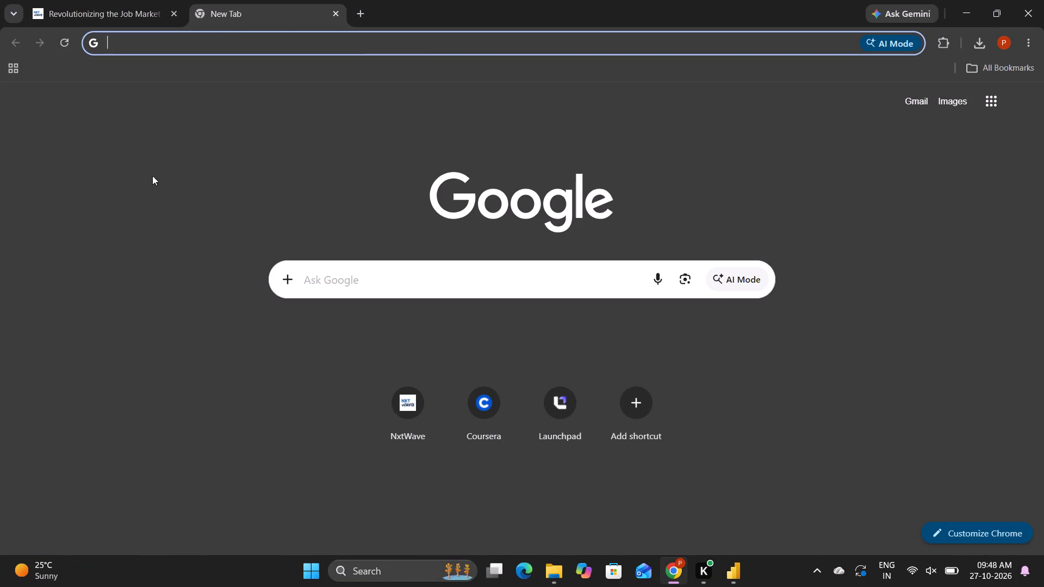
click(983, 113)
scroll(883, 346, down, 2)
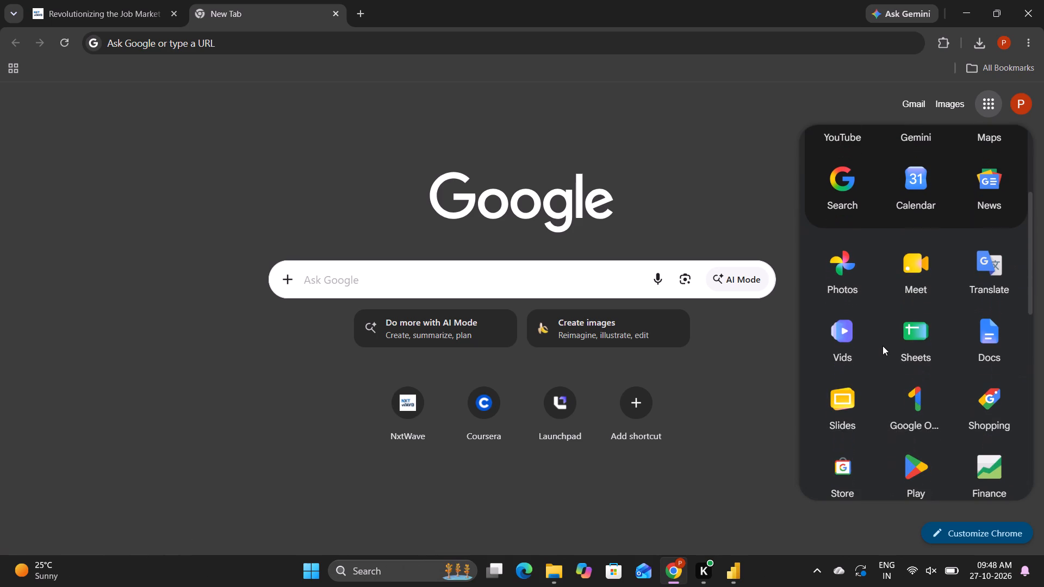
click(699, 168)
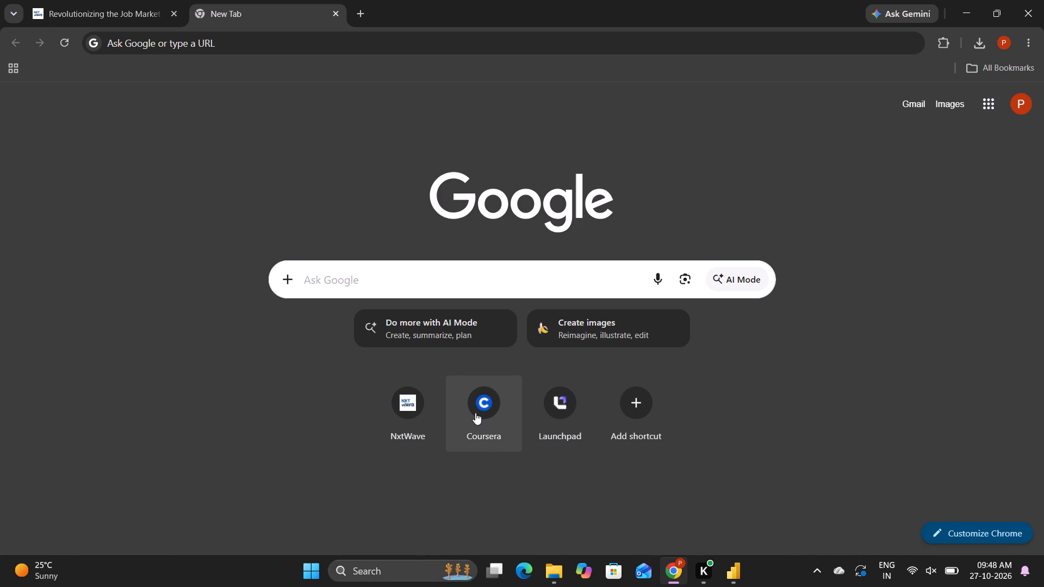
click(475, 413)
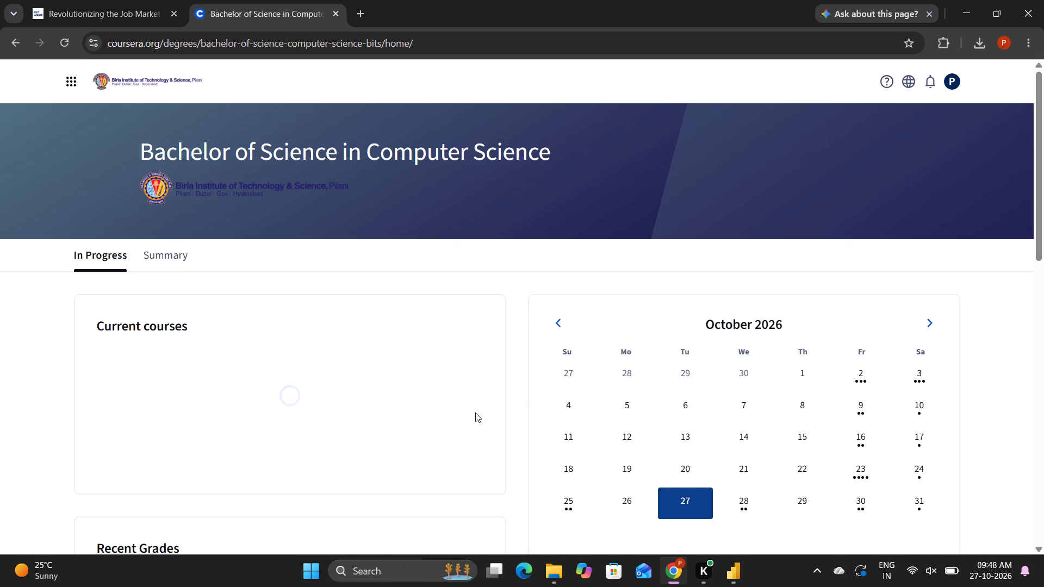
scroll(475, 413, down, 1)
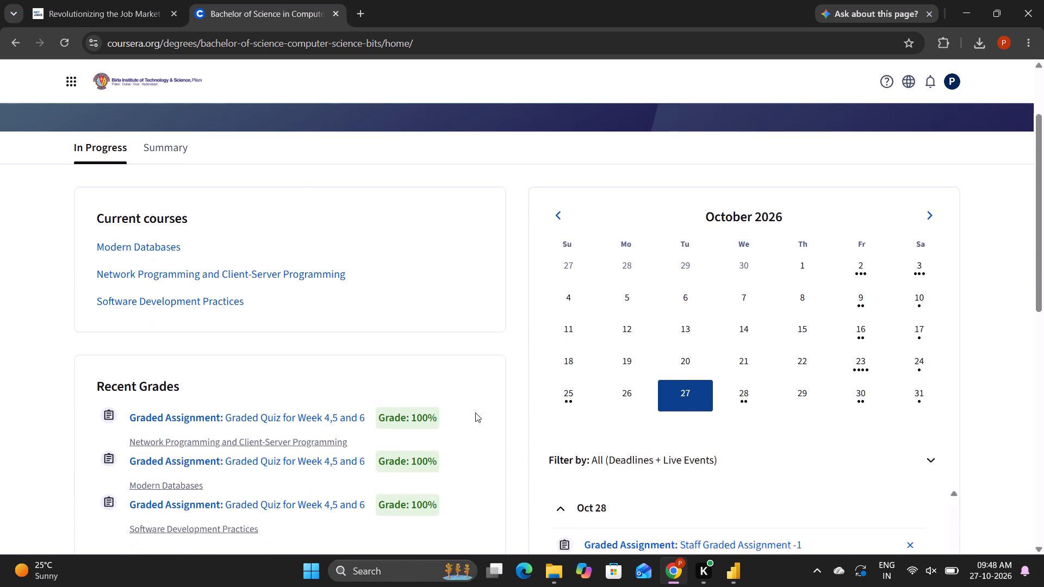
scroll(475, 413, down, 2)
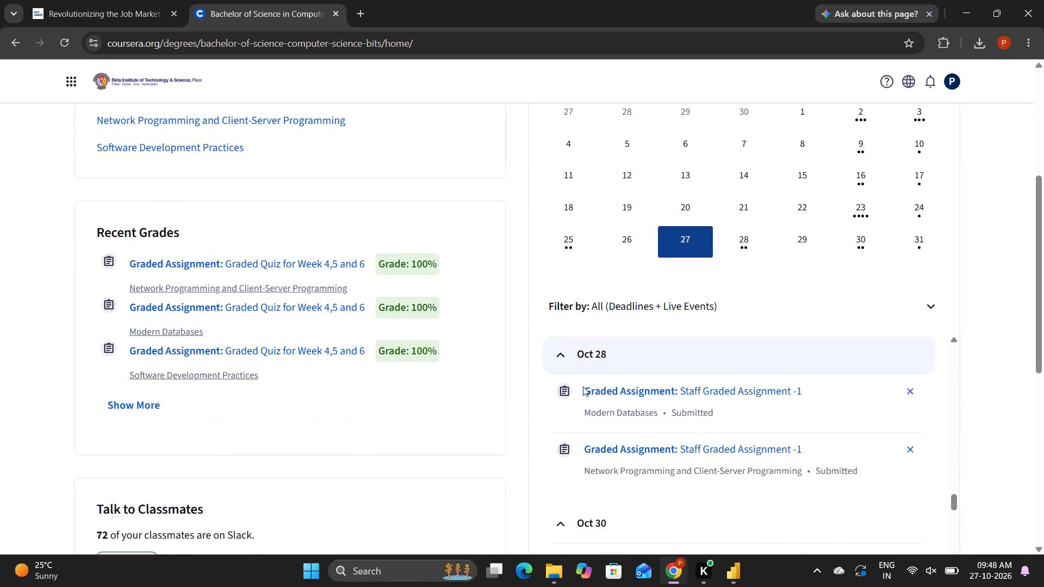
scroll(605, 412, up, 1)
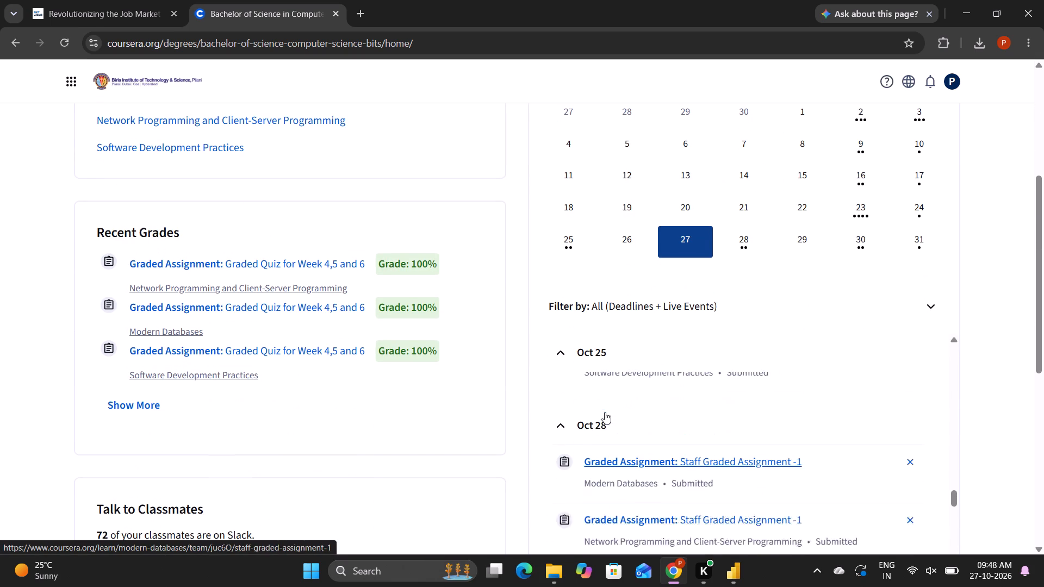
scroll(605, 412, up, 2)
scroll(605, 412, down, 2)
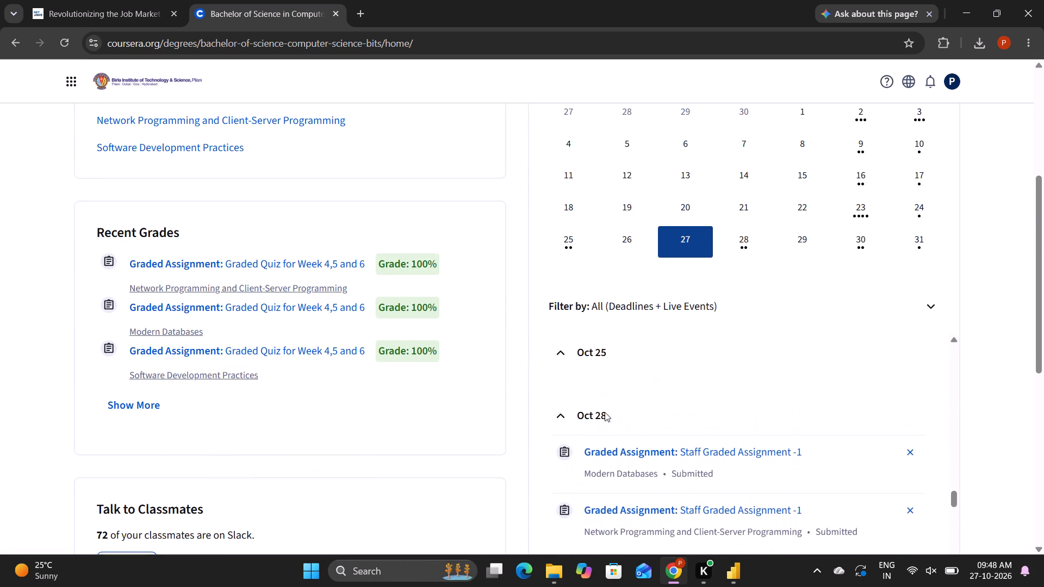
scroll(605, 412, down, 3)
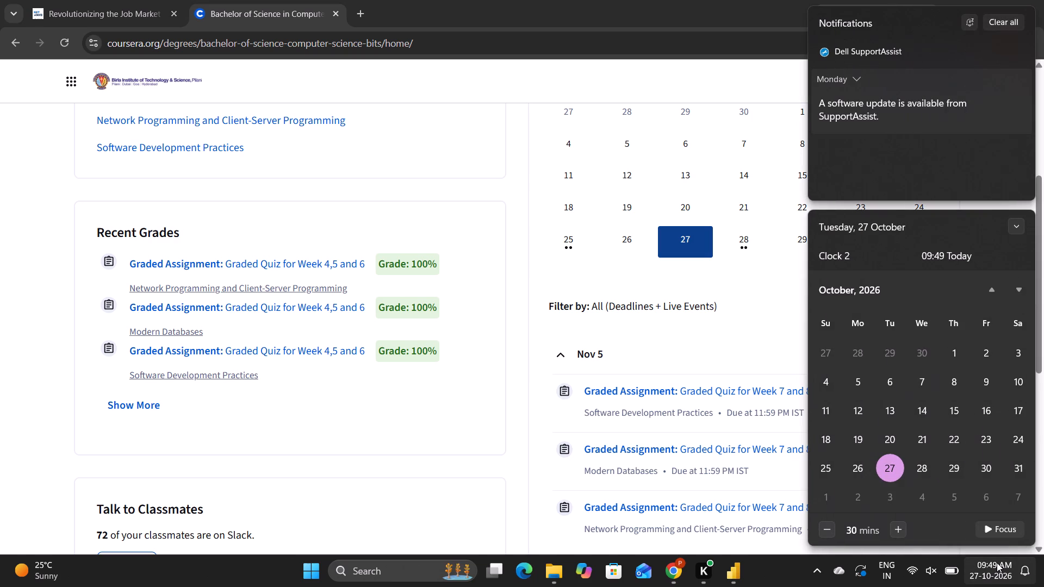
click(950, 498)
click(776, 577)
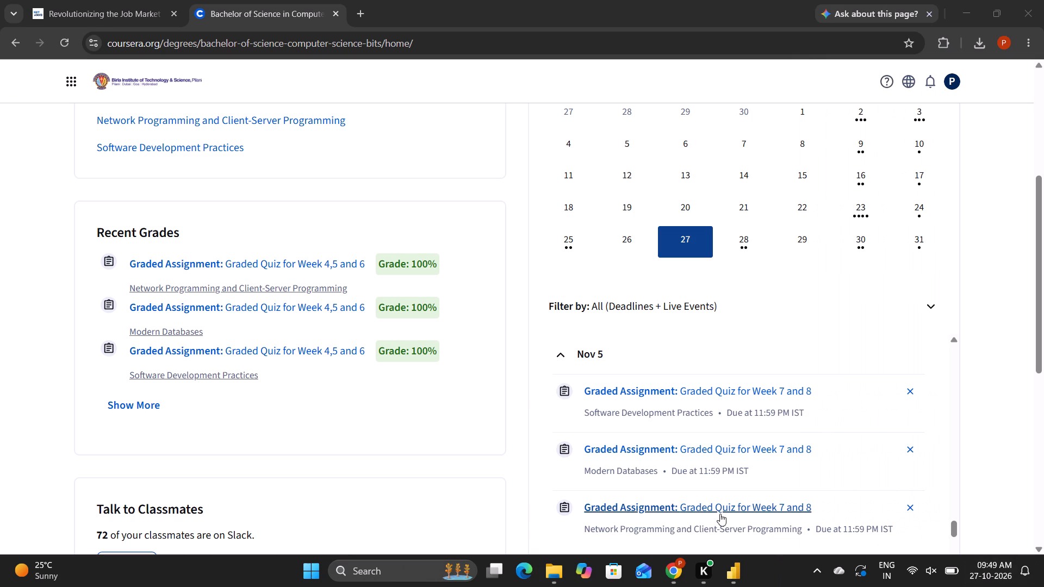
Examine the November deadlines and live events that follow the Week 7 and 8 quizzes.
scroll(720, 514, down, 3)
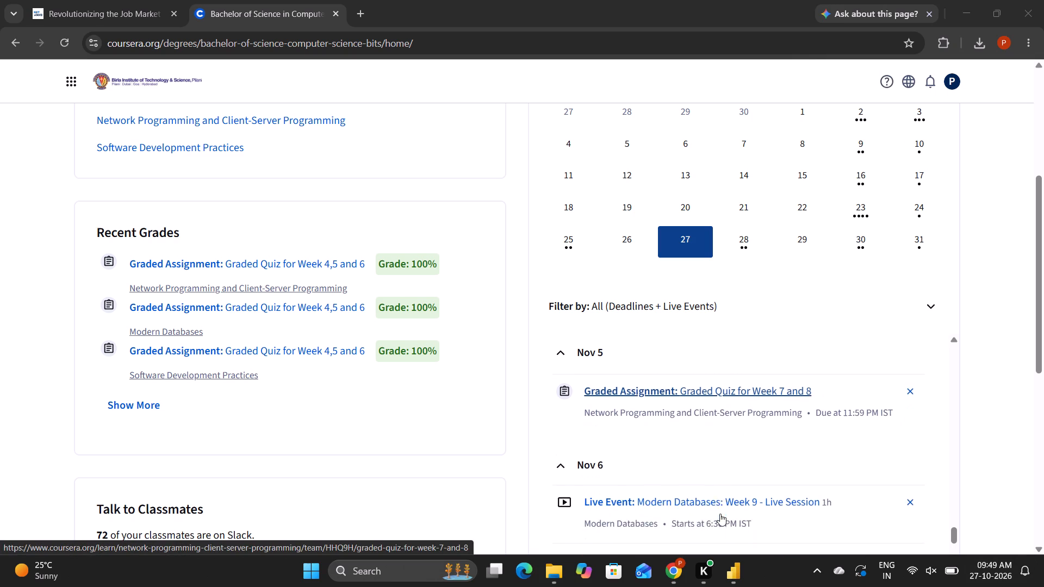
scroll(720, 514, down, 4)
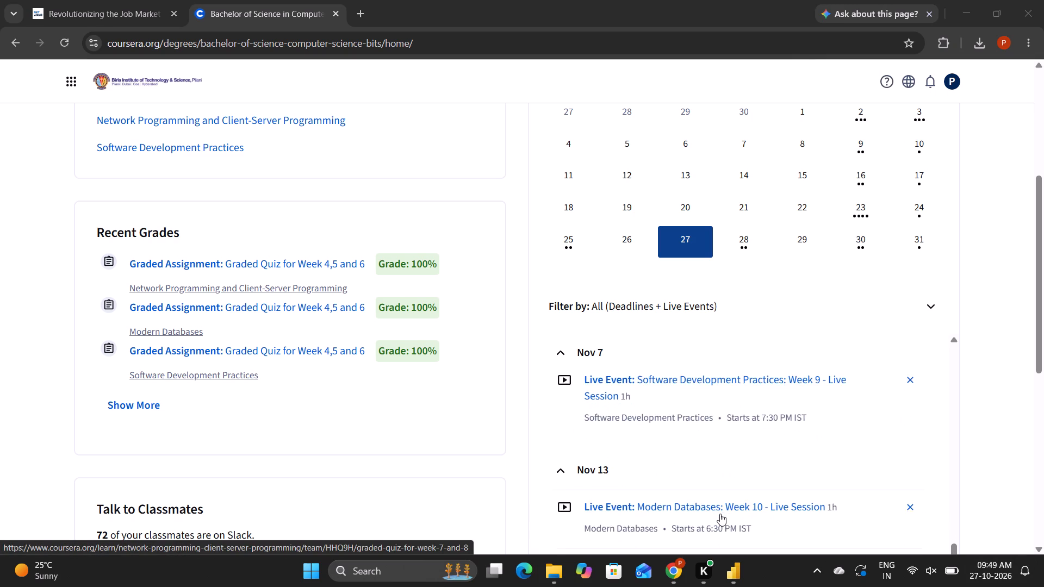
scroll(720, 514, down, 4)
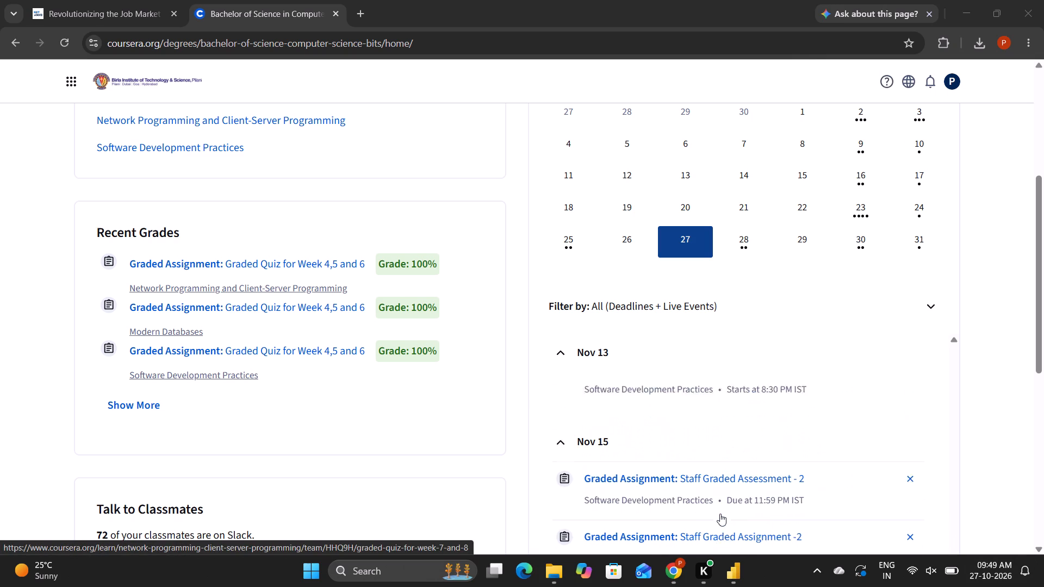
scroll(720, 514, down, 3)
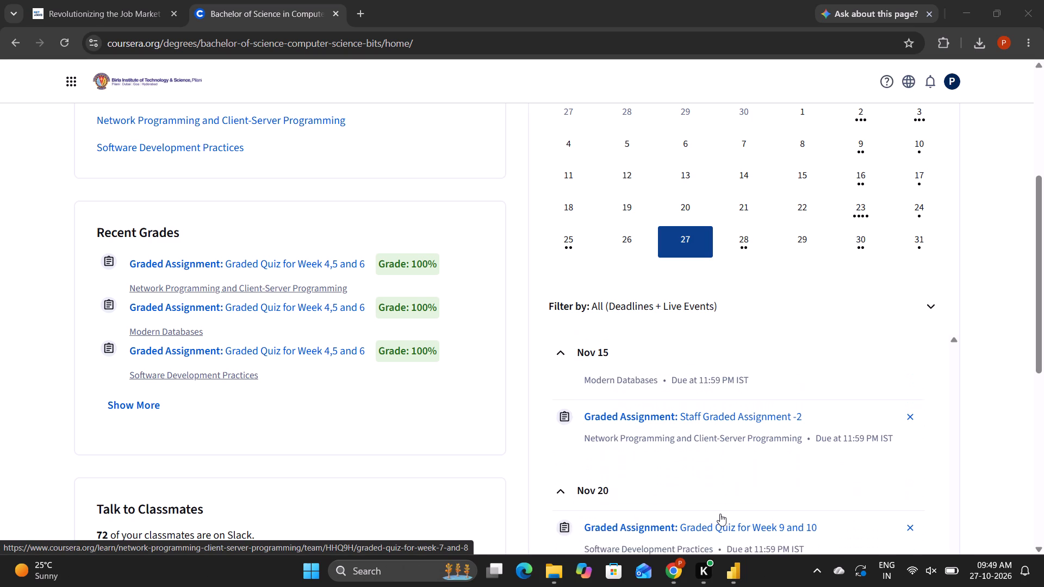
scroll(720, 514, down, 2)
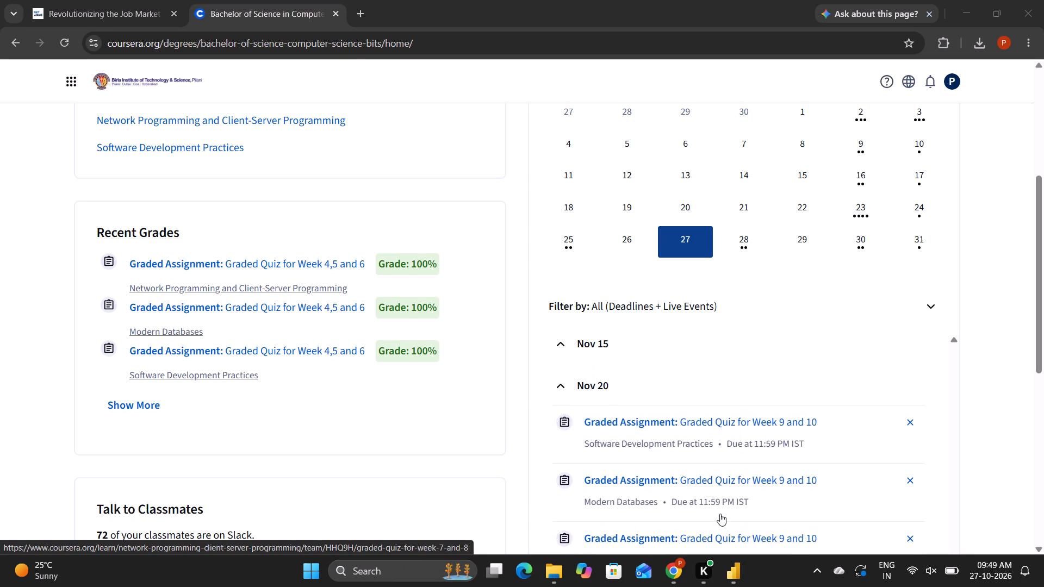
Check 5, 20 and 15 November in the system calendar against the graded quiz and staff graded assignment deadlines.
click(997, 576)
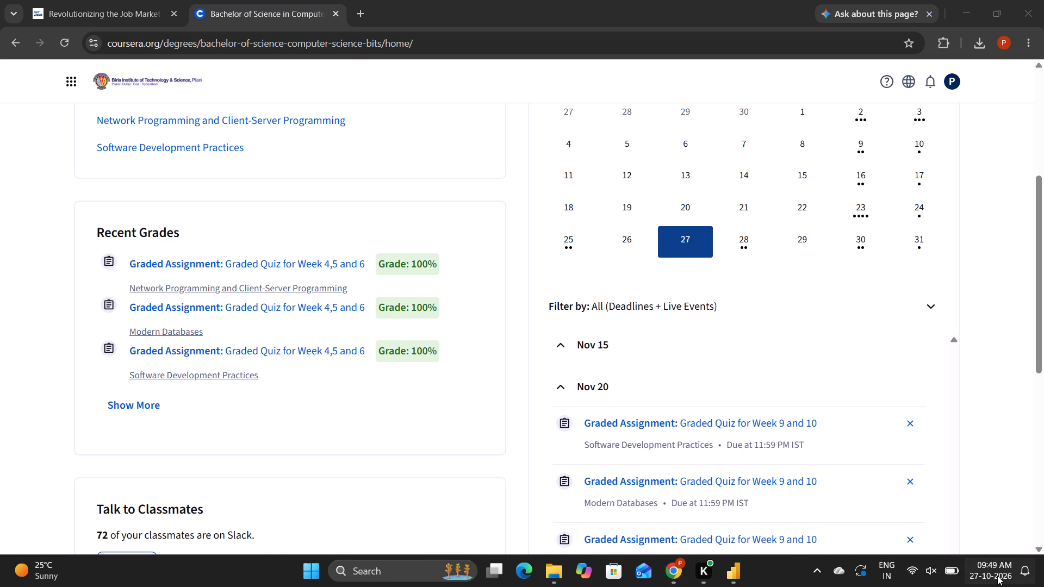
scroll(933, 474, down, 1)
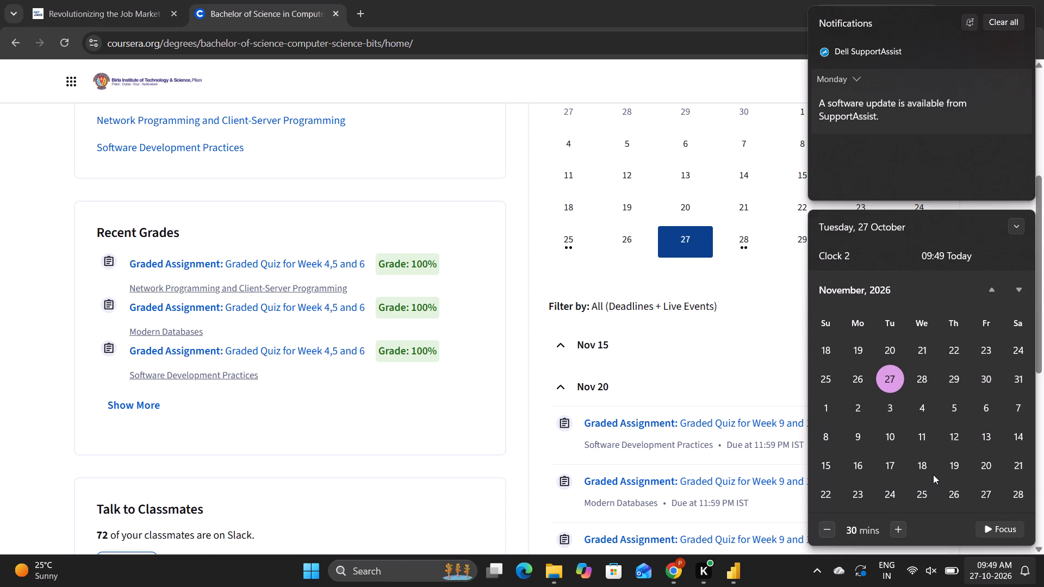
click(952, 409)
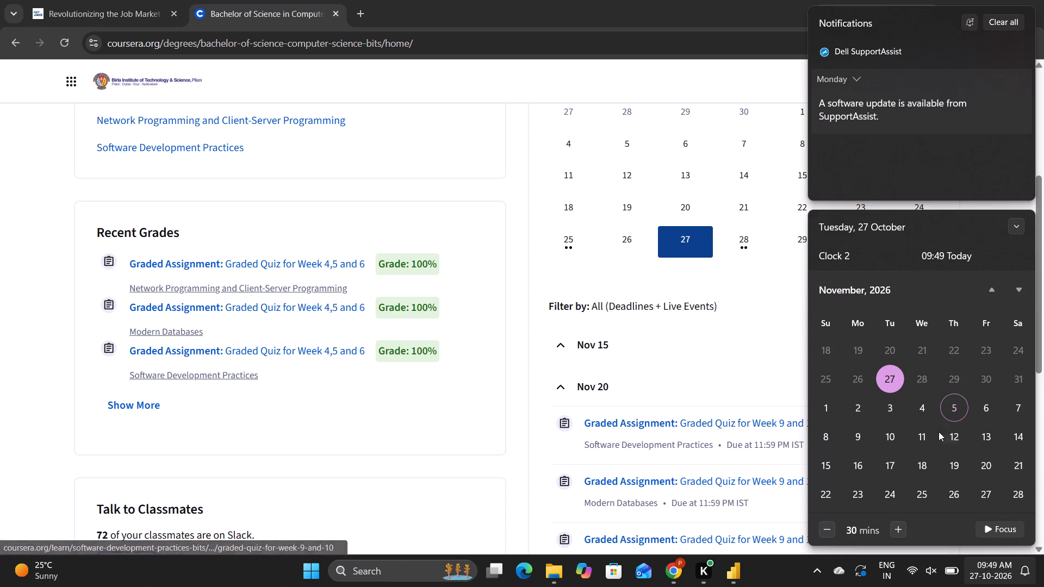
click(982, 464)
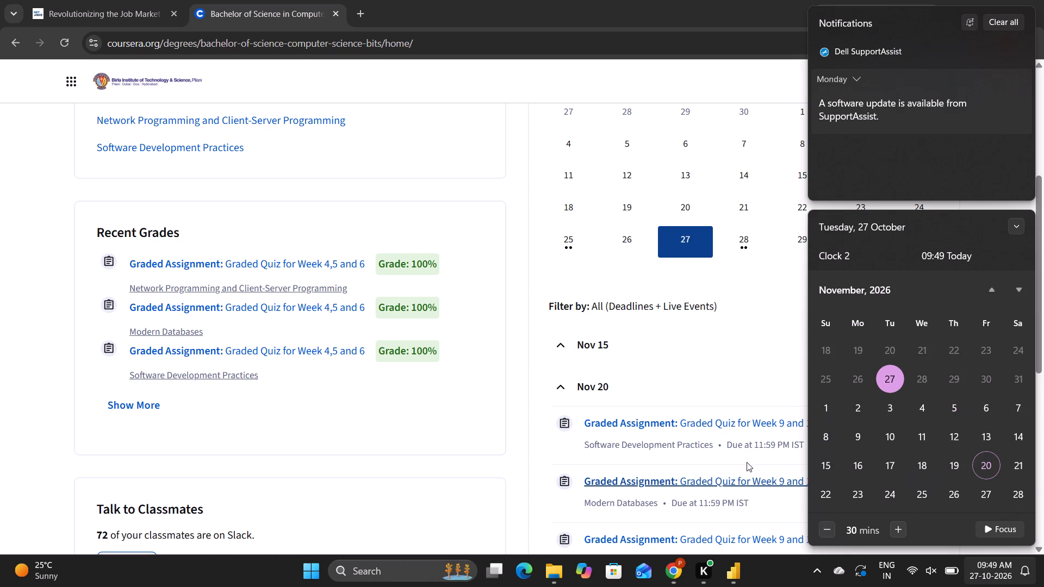
scroll(747, 462, up, 3)
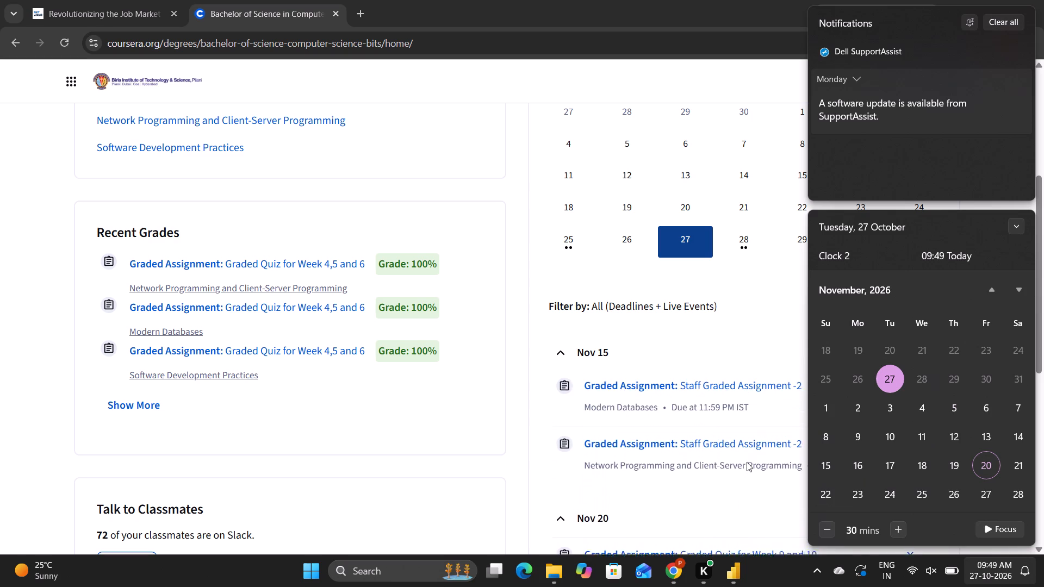
scroll(747, 462, up, 2)
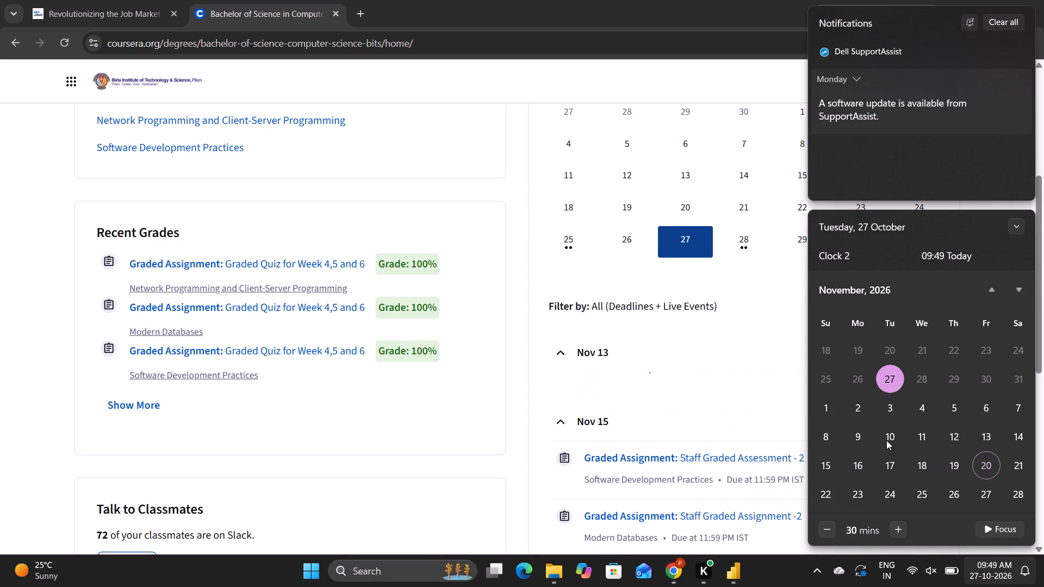
click(836, 465)
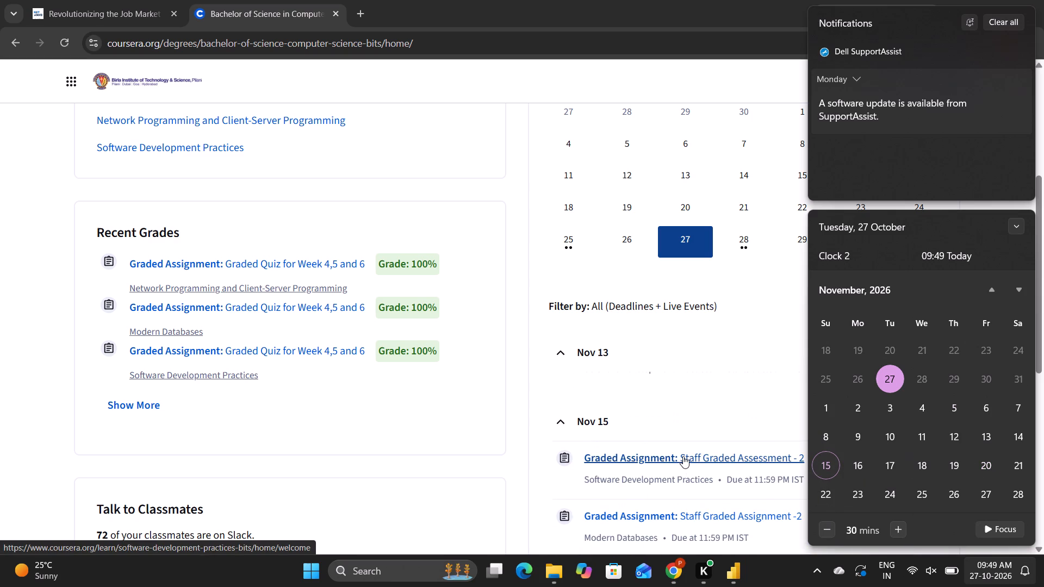
Examine the graded quizzes, staff graded assignments, live events and marks placeholders due from 5 to 21 November, then dismiss the system calendar.
scroll(683, 456, up, 1)
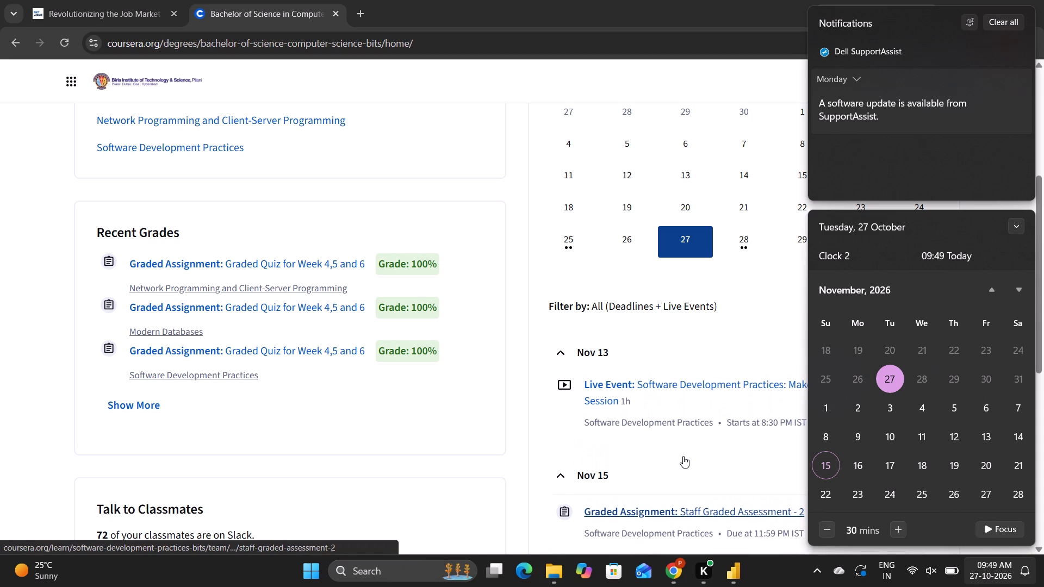
scroll(683, 456, up, 5)
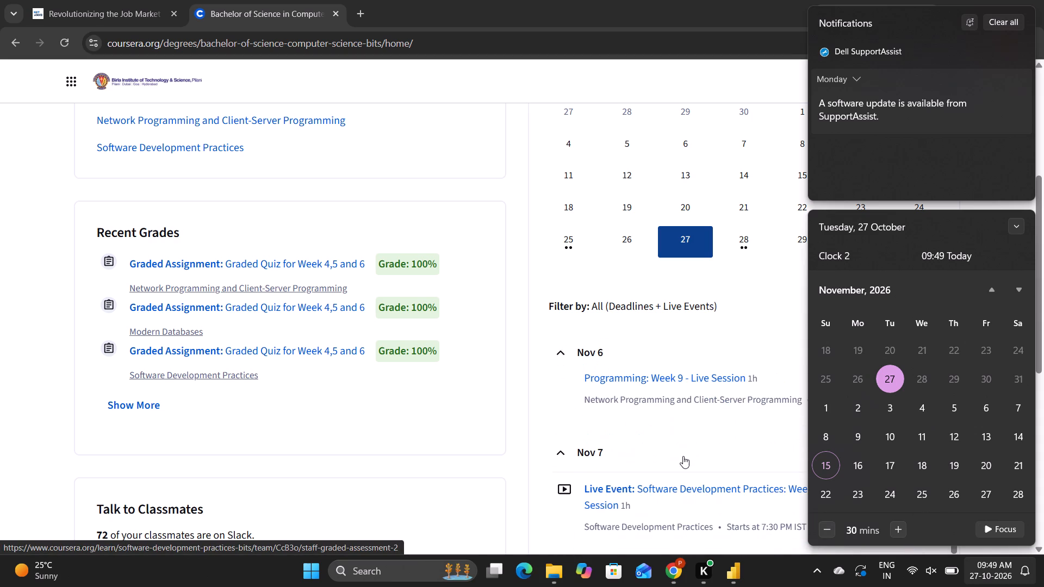
scroll(683, 456, up, 3)
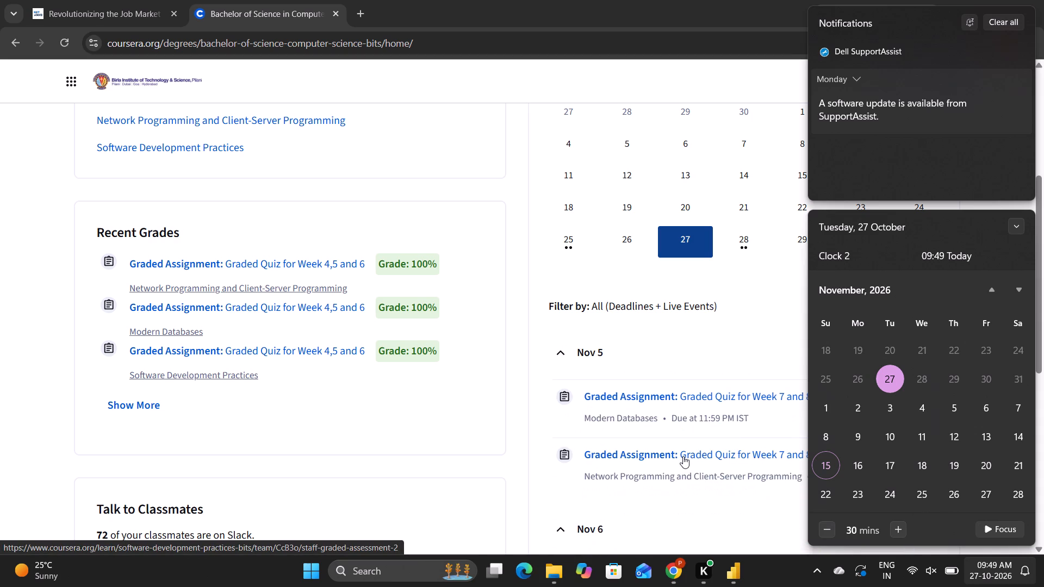
scroll(683, 456, down, 2)
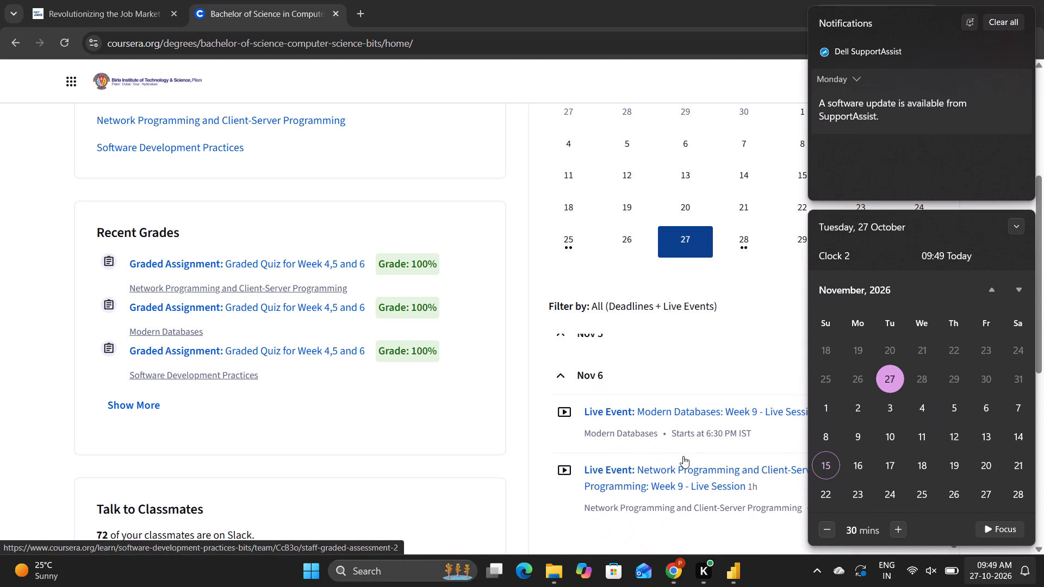
scroll(683, 456, down, 4)
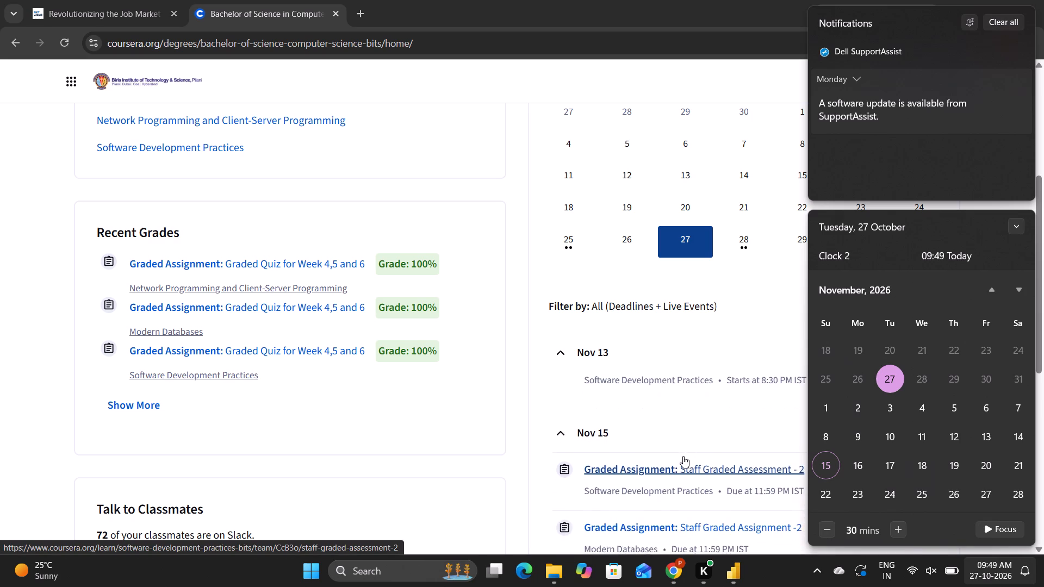
scroll(683, 456, down, 3)
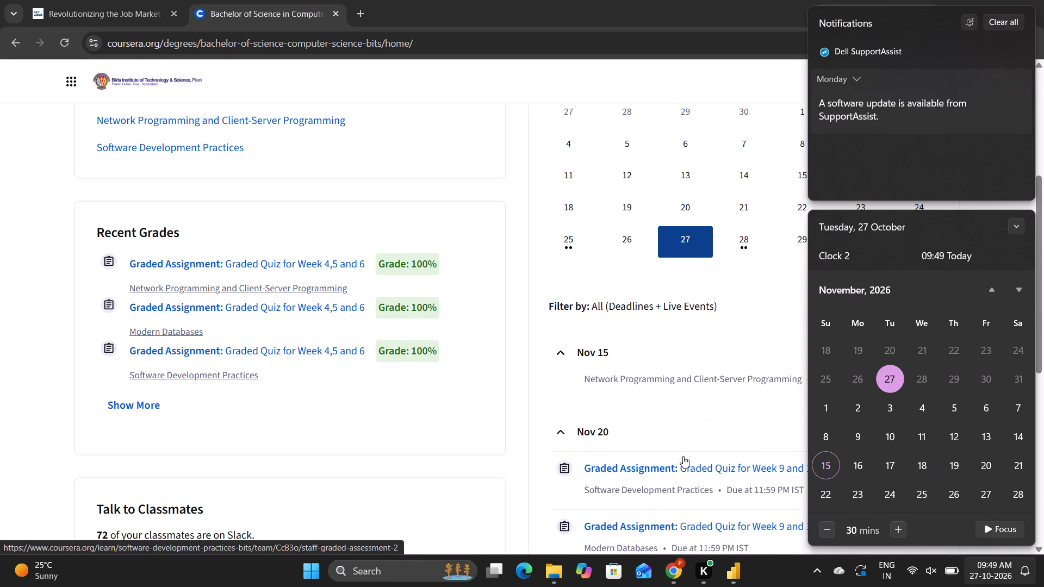
scroll(683, 456, down, 1)
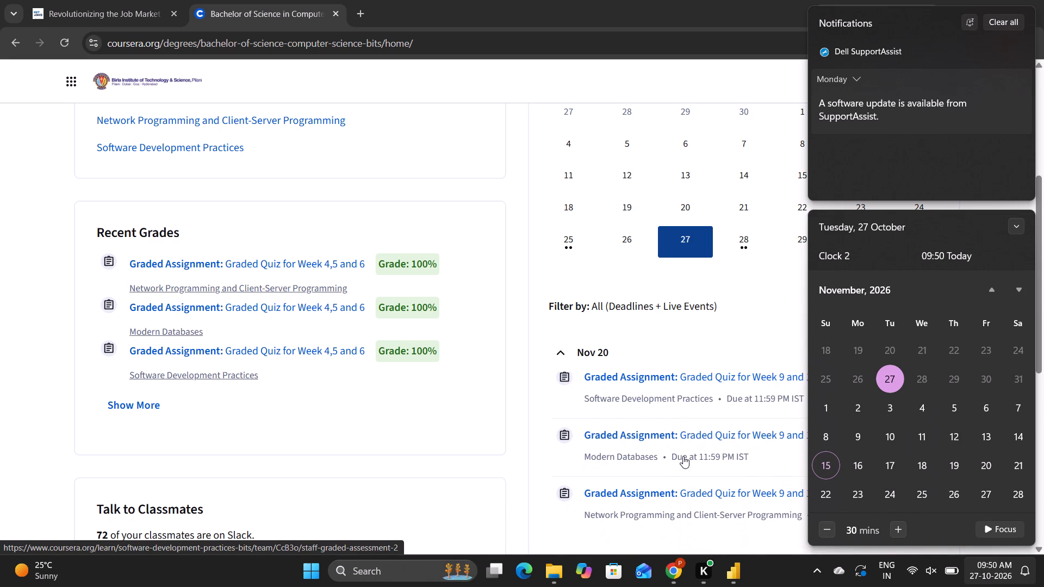
scroll(598, 414, down, 2)
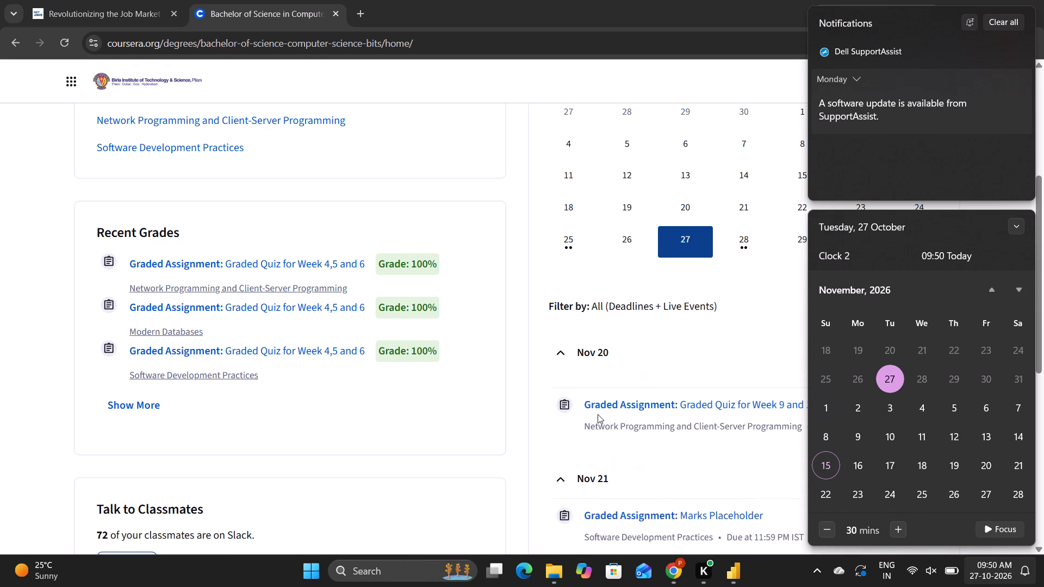
scroll(598, 414, down, 1)
click(477, 354)
Return to the top of the Coursera degree page and close it.
scroll(477, 354, up, 1)
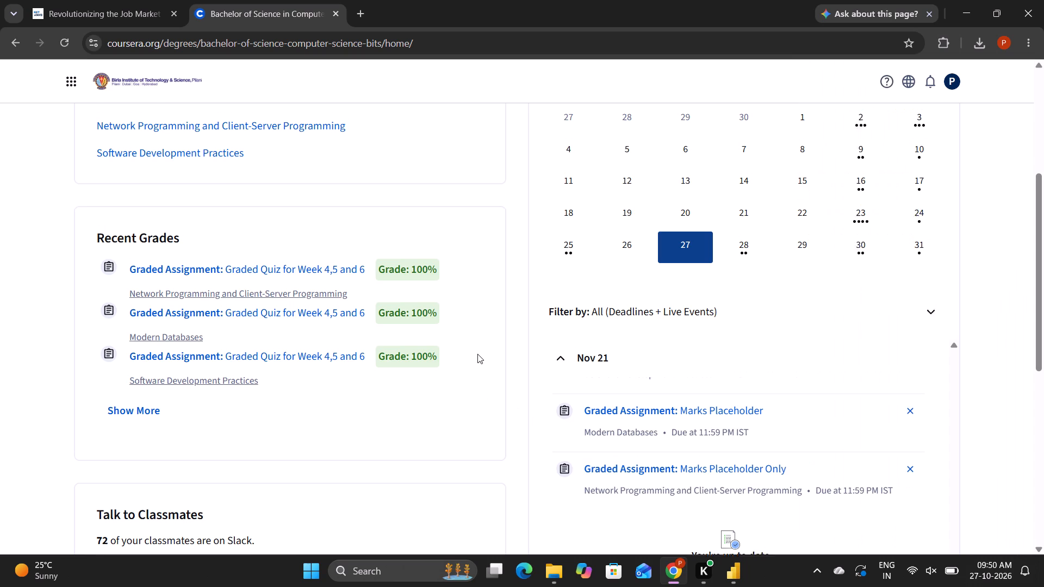
scroll(477, 354, up, 4)
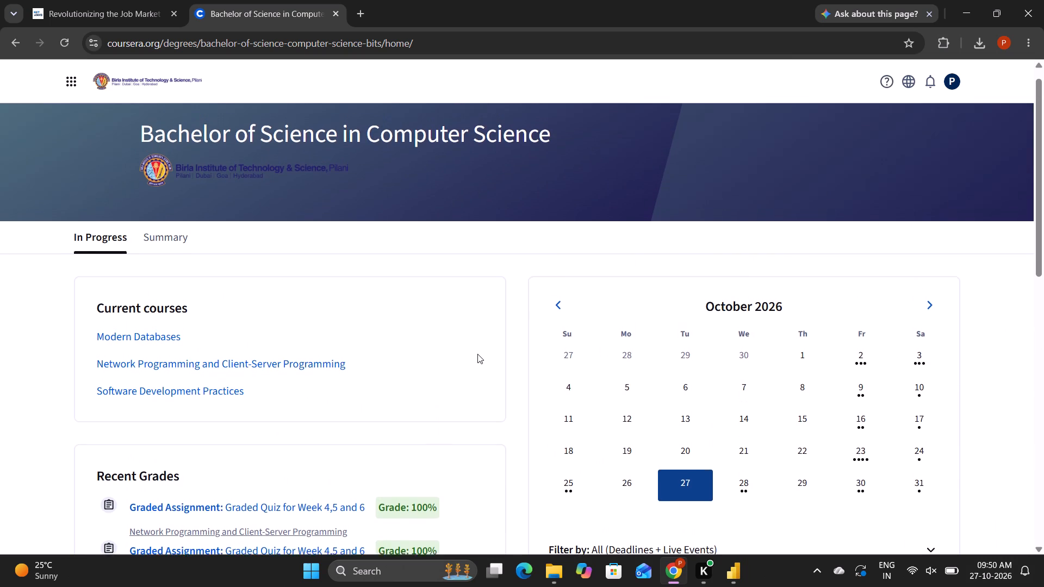
scroll(477, 354, up, 1)
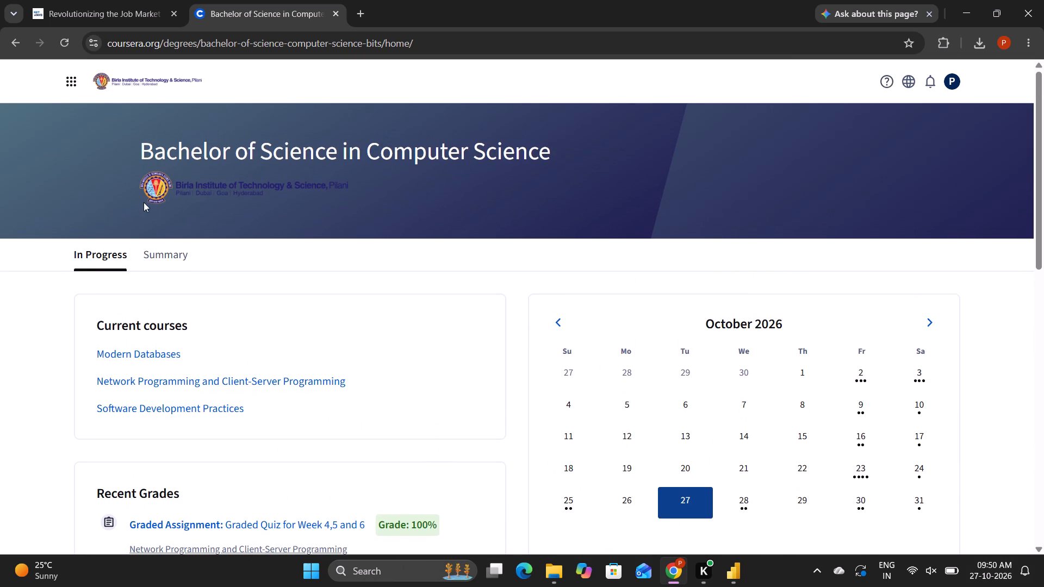
drag(171, 185, 258, 211)
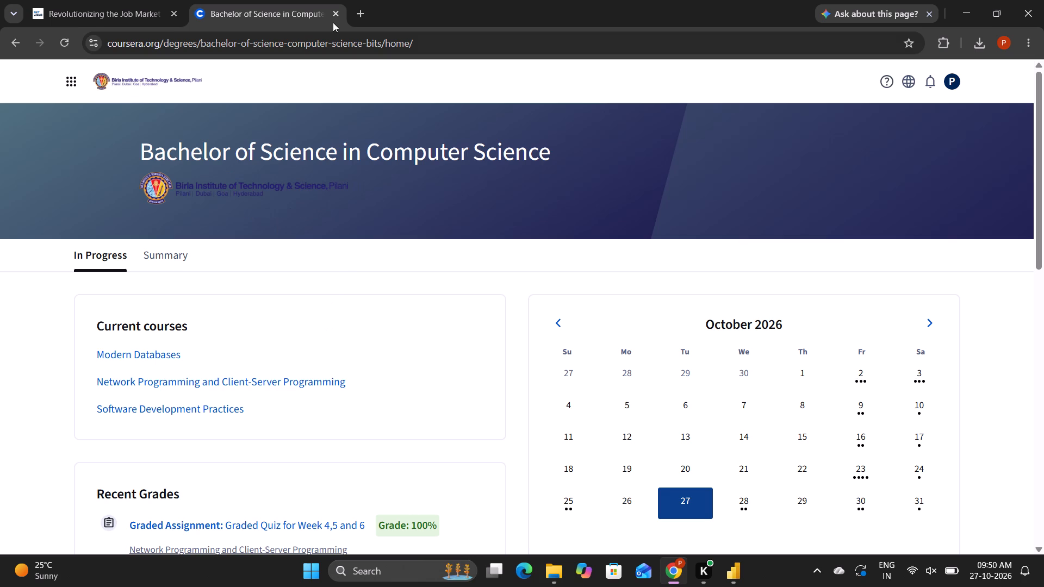
click(335, 12)
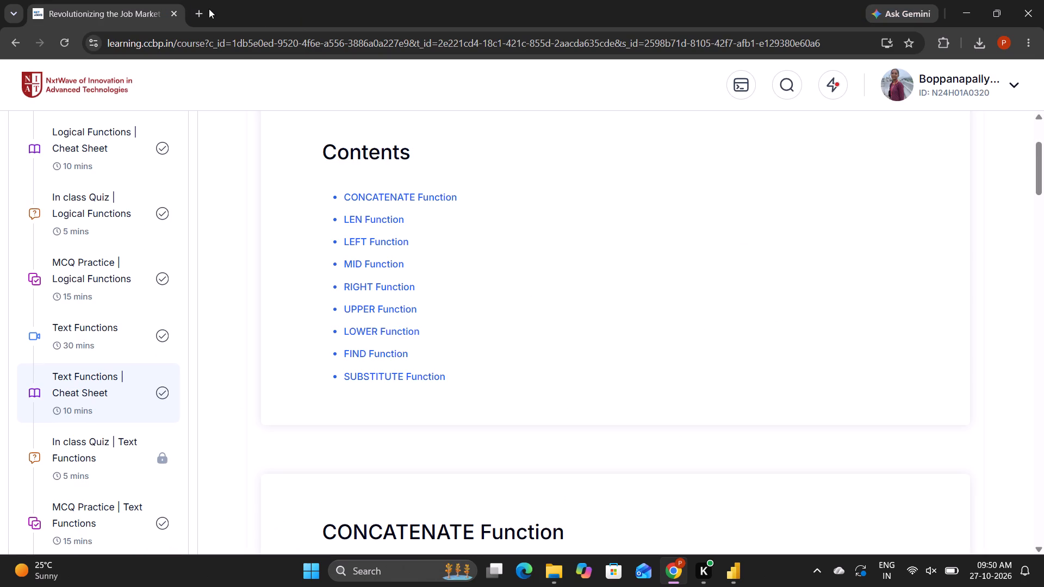
Open leetcode.com in a new browser tab.
click(203, 12)
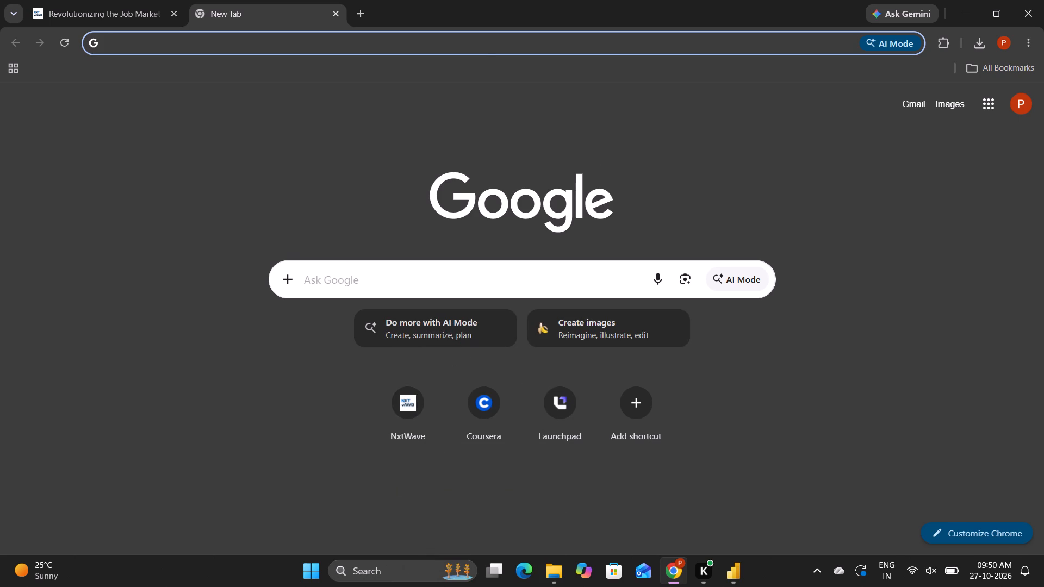
key(l)
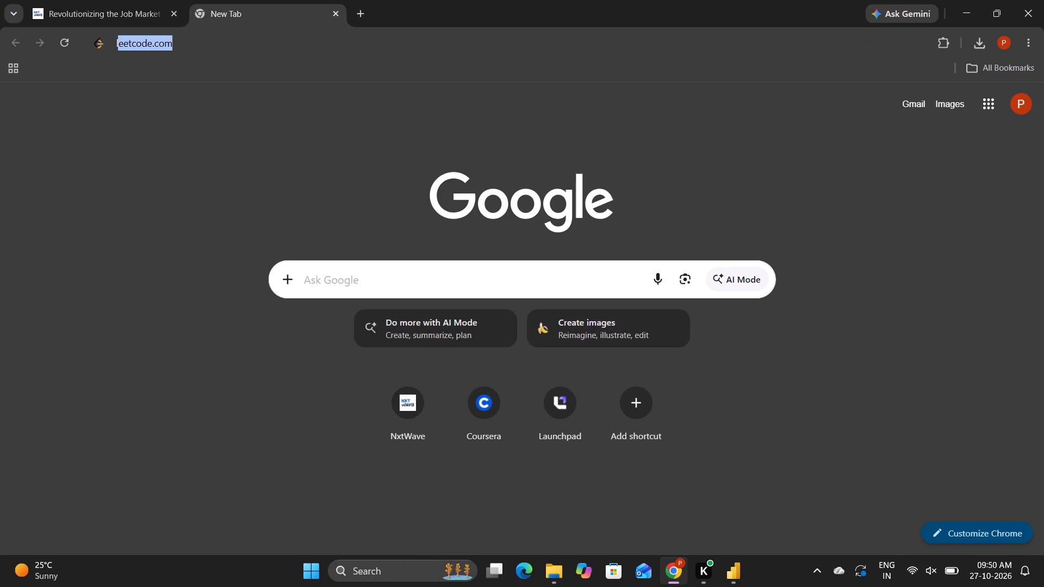
key(Return)
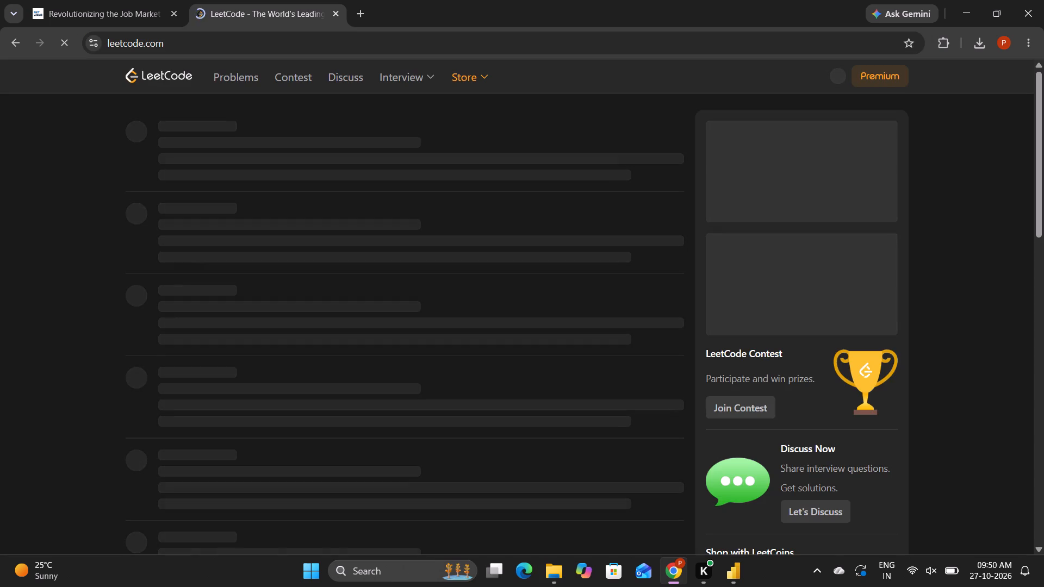
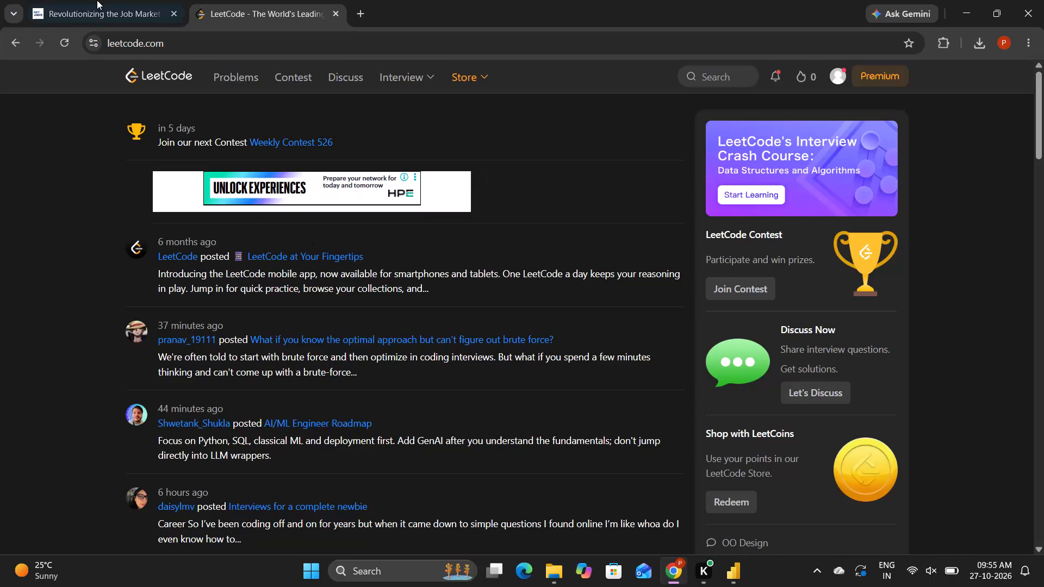
Return to the NxtWave Text Functions cheat sheet page and look through the DAX module's lesson list around the Date and Time and Logical Functions lessons.
click(98, 0)
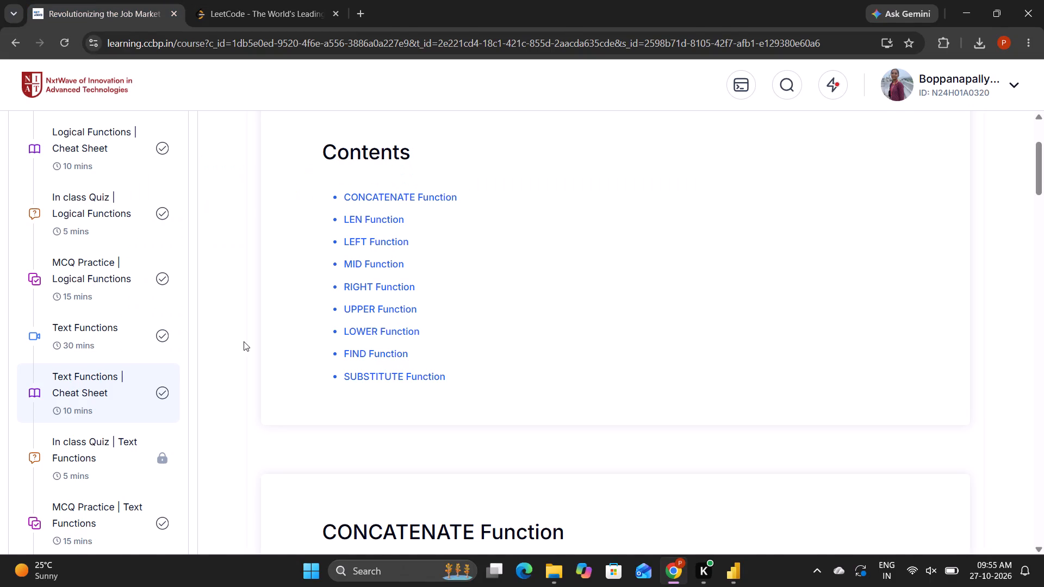
scroll(244, 341, up, 1)
scroll(34, 273, up, 10)
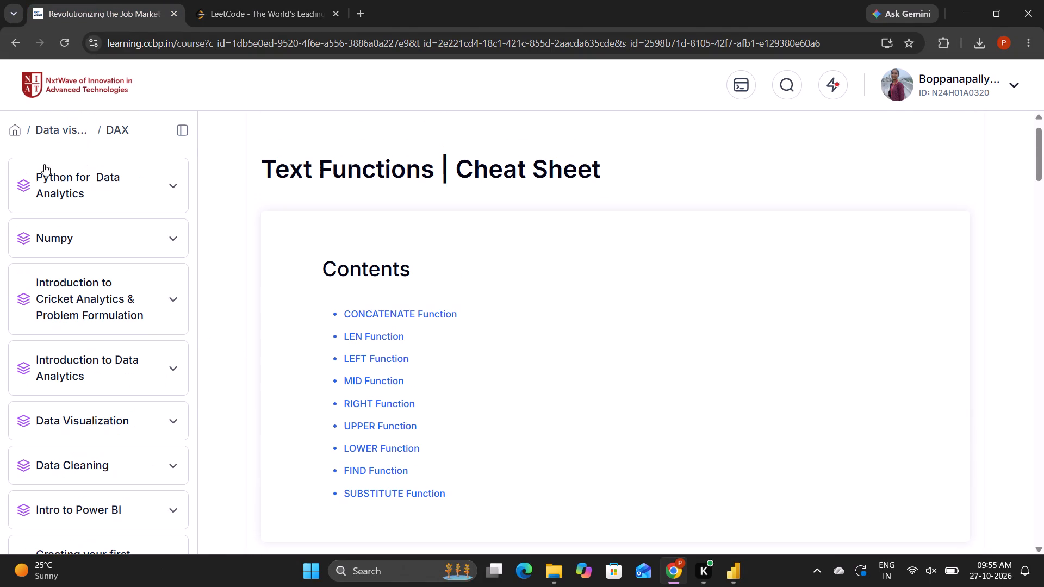
scroll(46, 134, down, 4)
scroll(99, 367, down, 4)
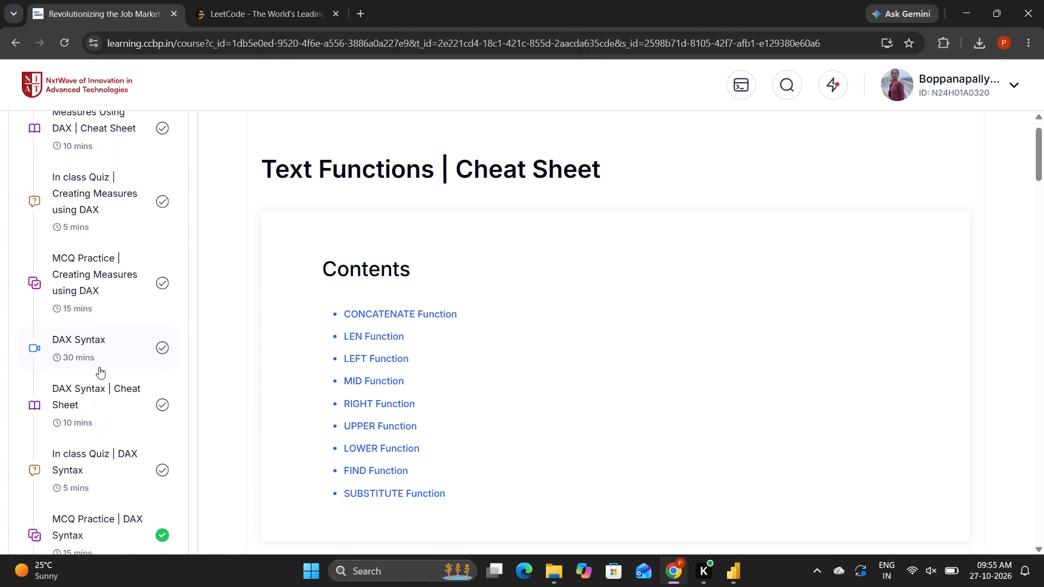
scroll(99, 367, down, 4)
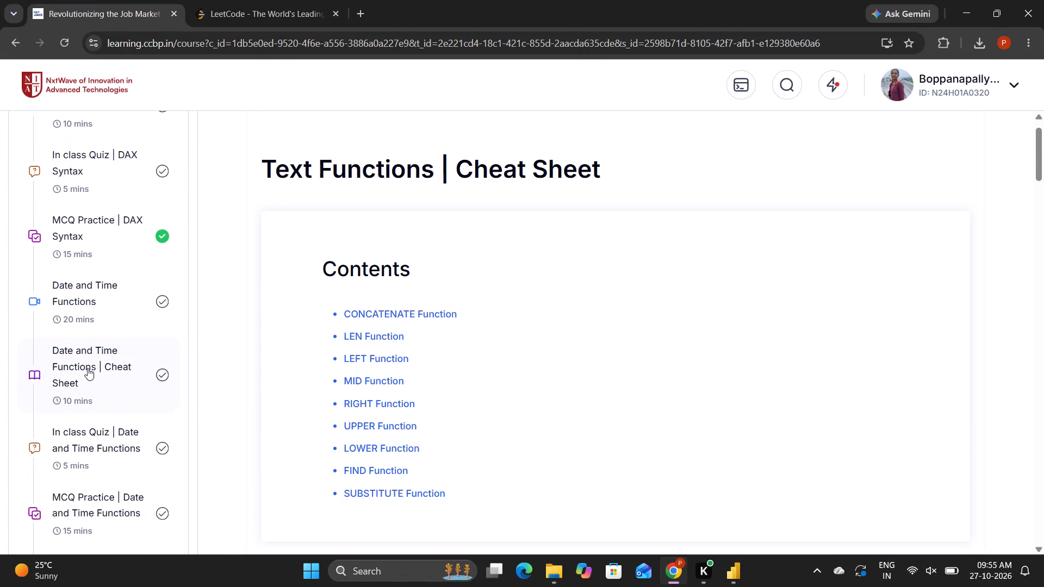
scroll(88, 368, down, 3)
scroll(88, 368, up, 2)
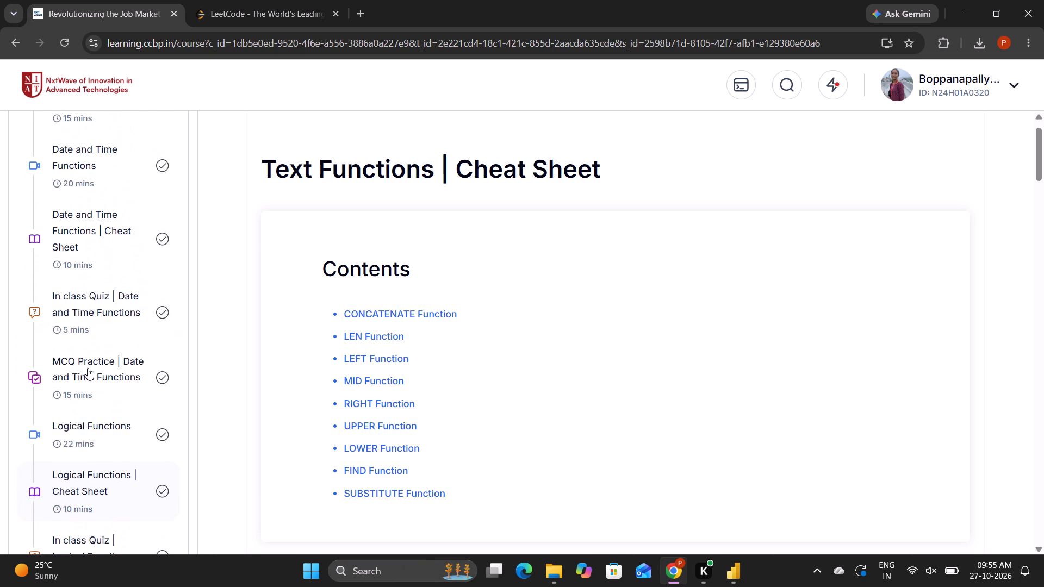
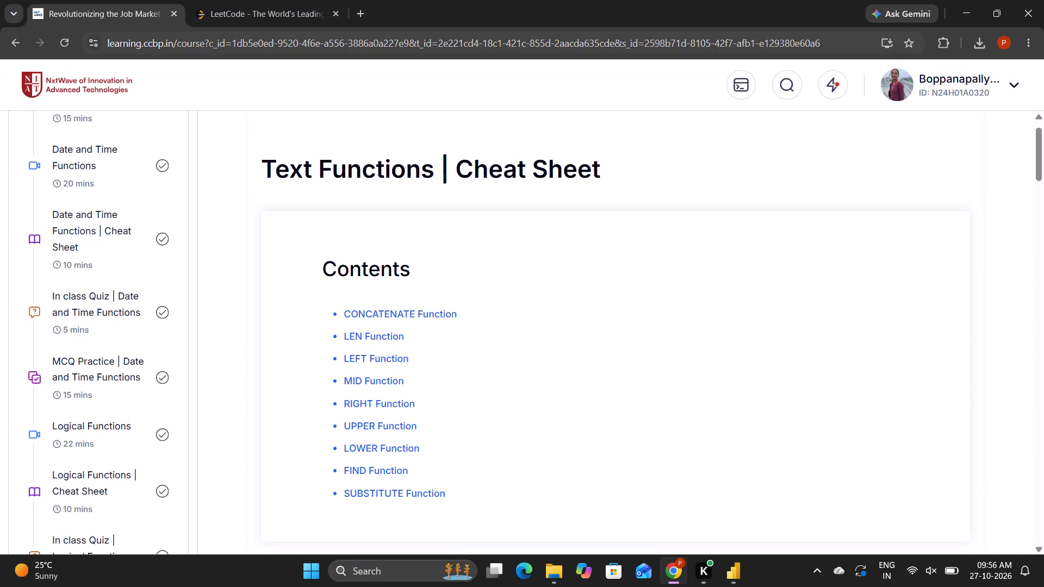
Open the NxtWave learning portal home page in a new browser tab, dismissing the feedback announcement, and look over the upcoming events.
click(357, 12)
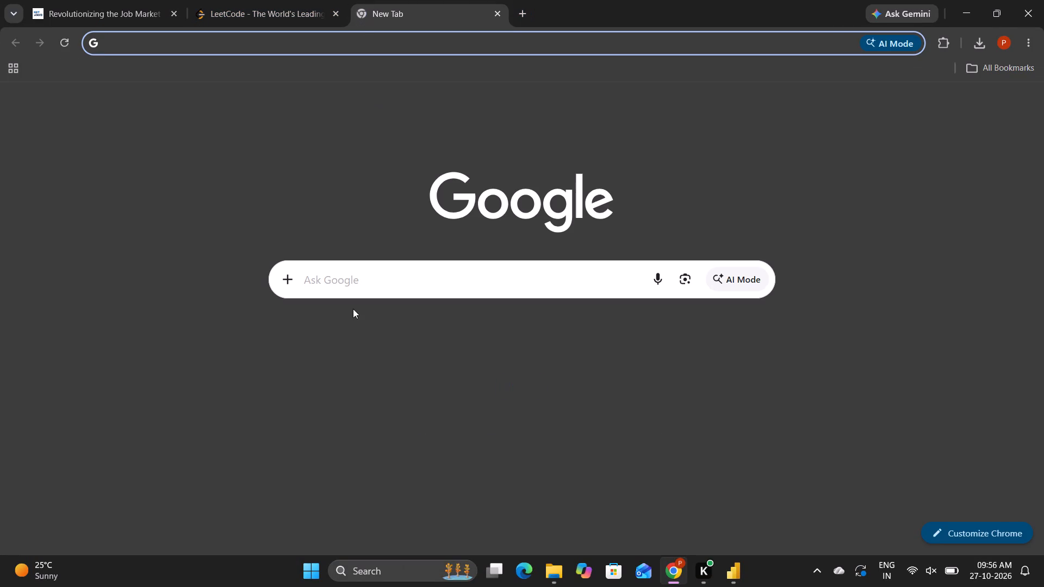
click(420, 438)
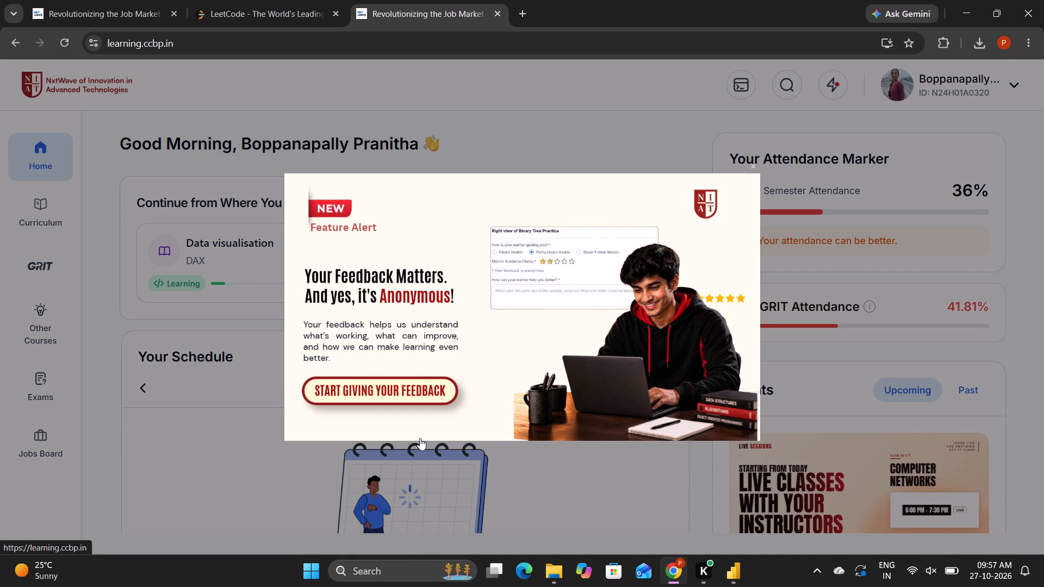
click(579, 486)
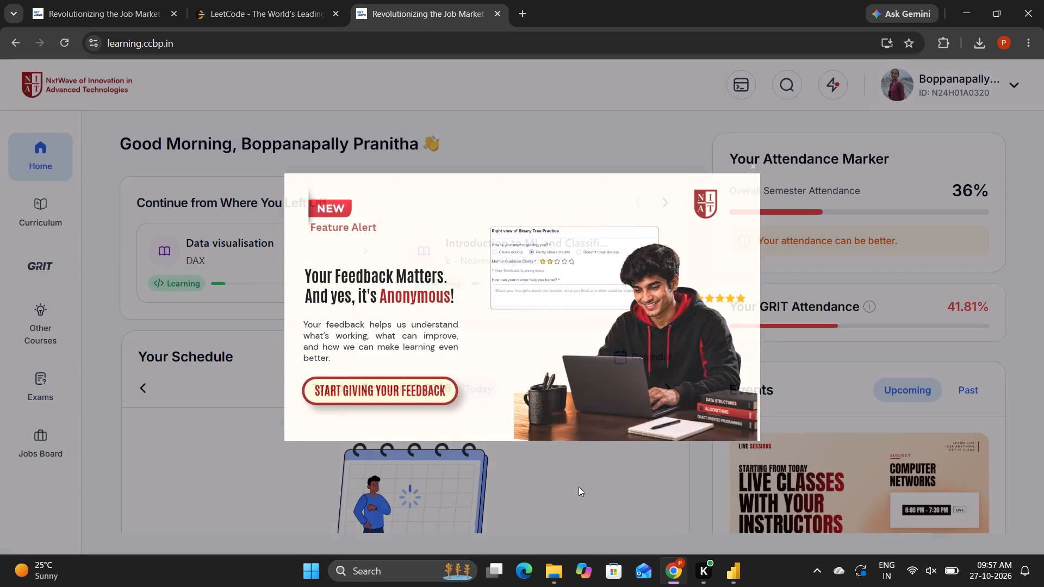
scroll(961, 306, down, 3)
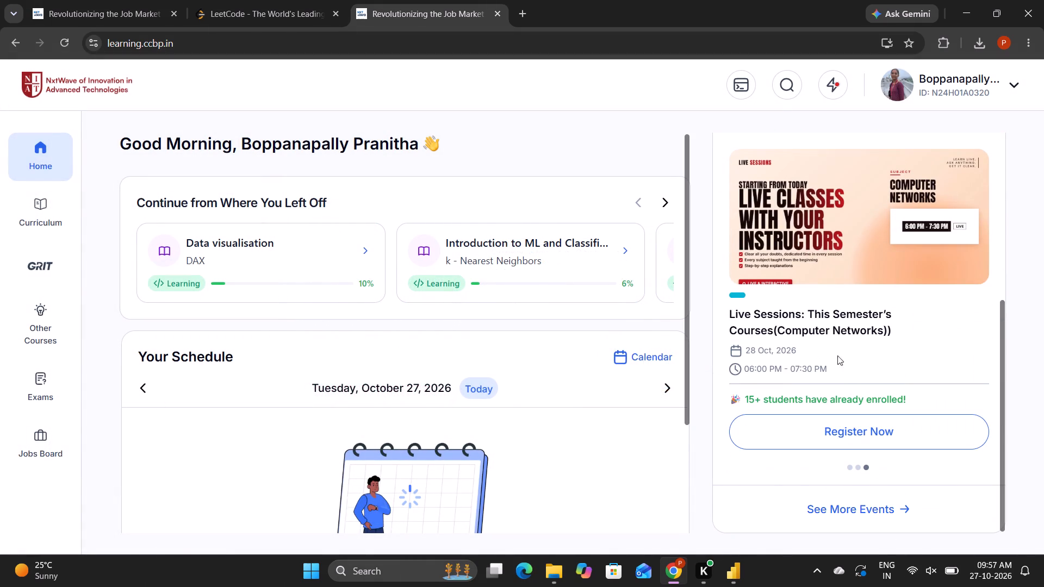
scroll(797, 386, up, 1)
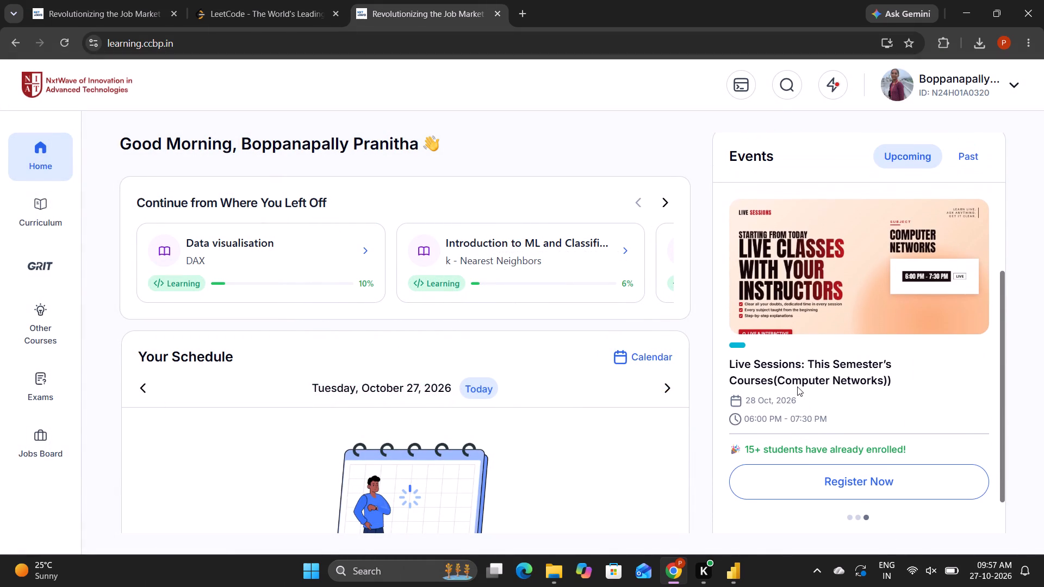
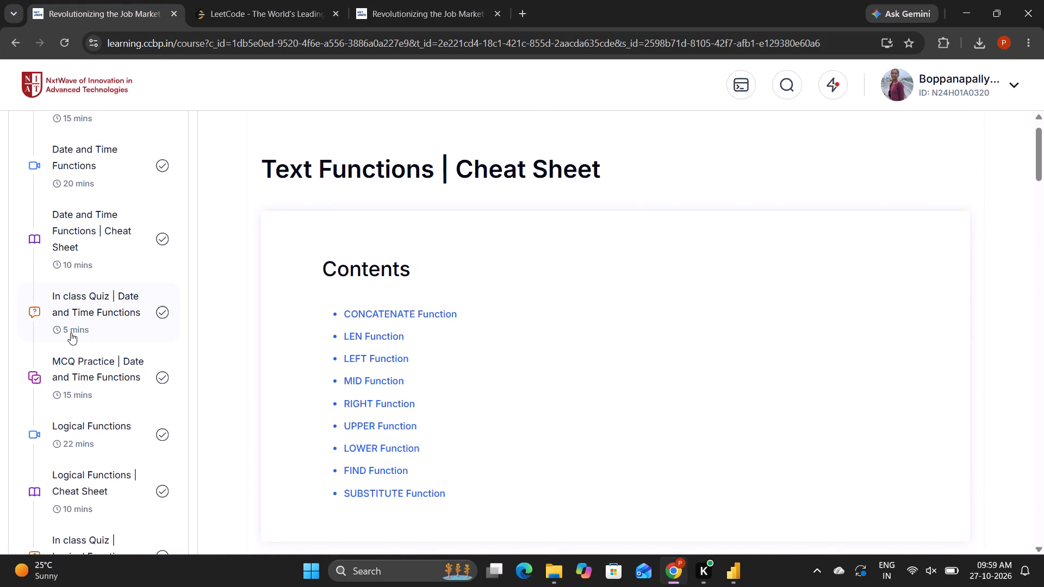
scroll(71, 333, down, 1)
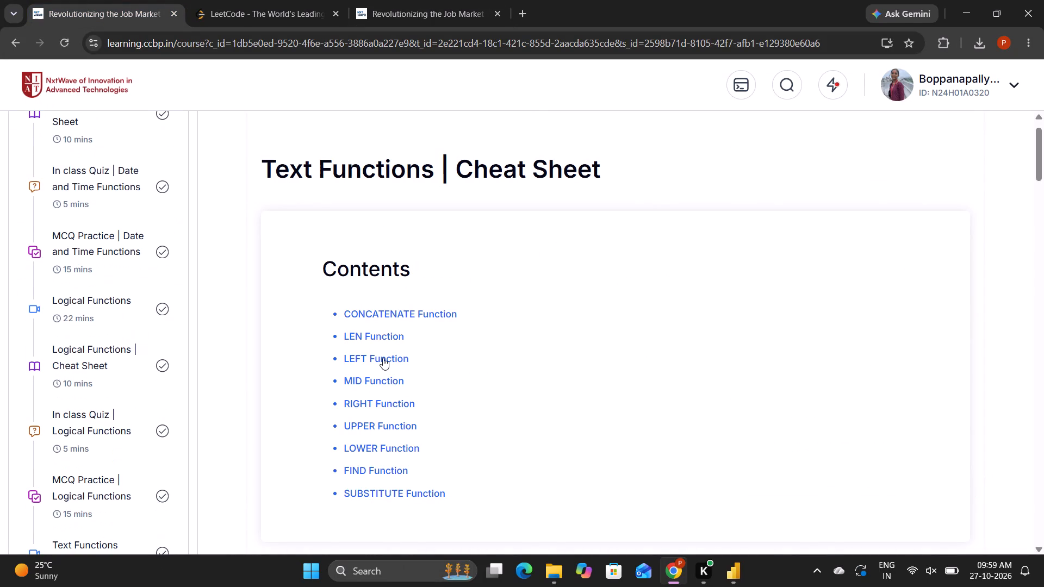
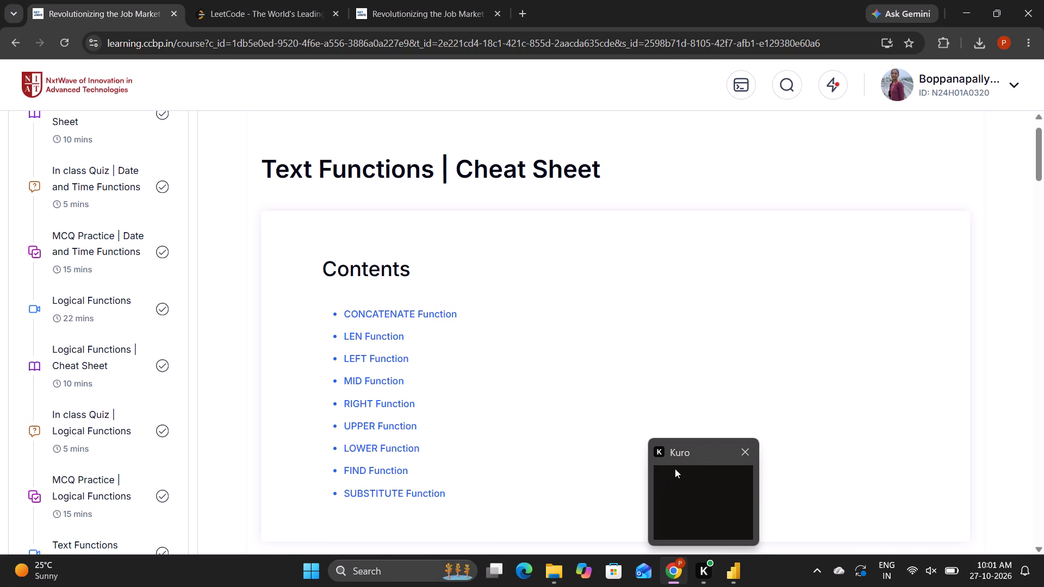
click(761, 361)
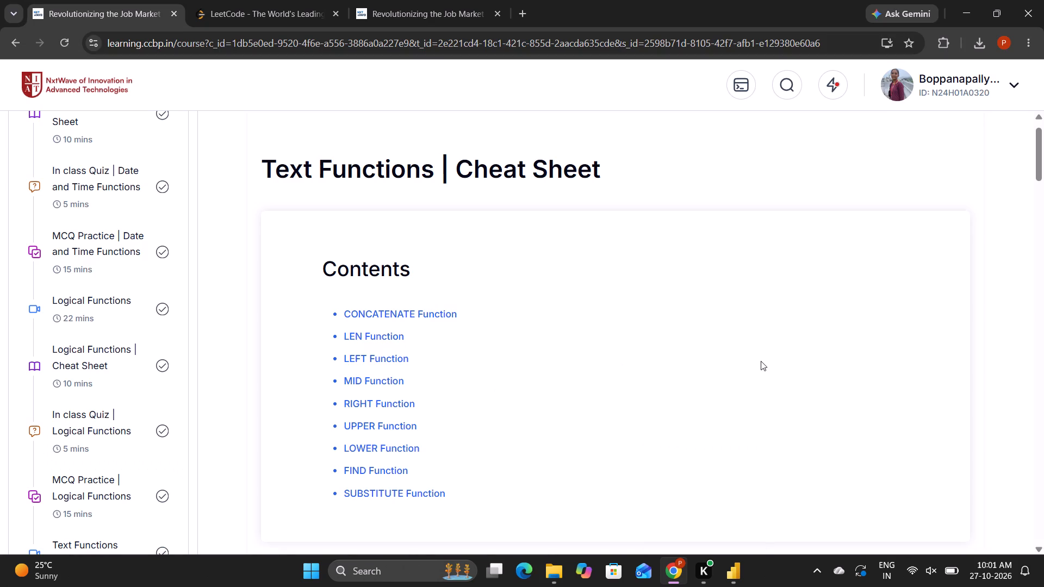
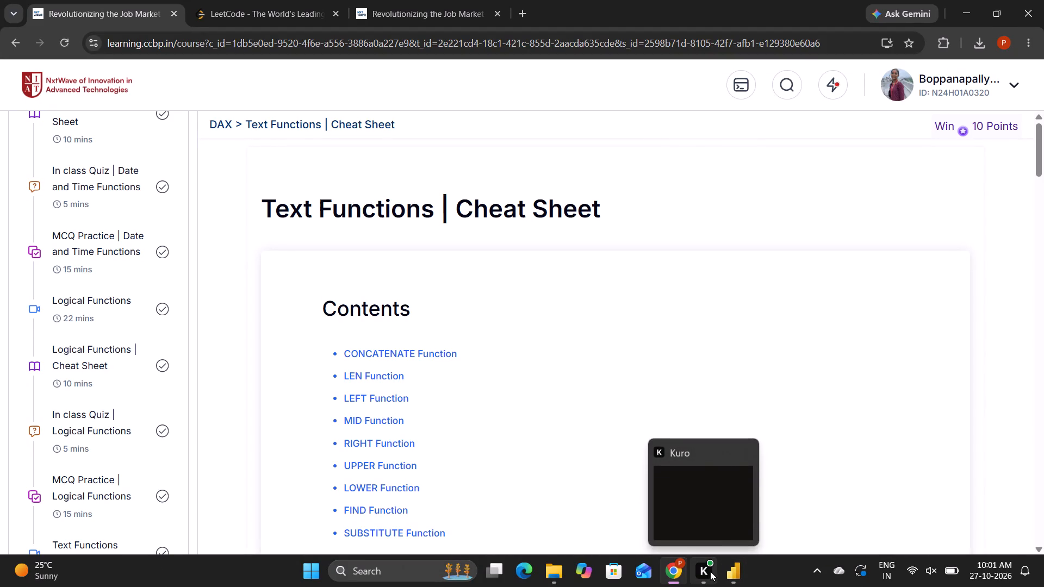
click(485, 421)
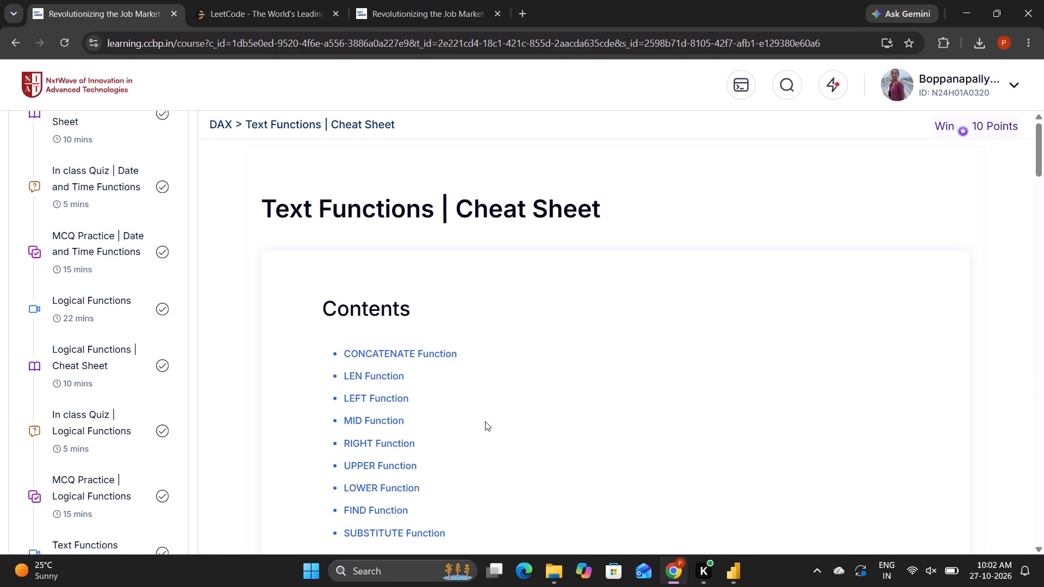
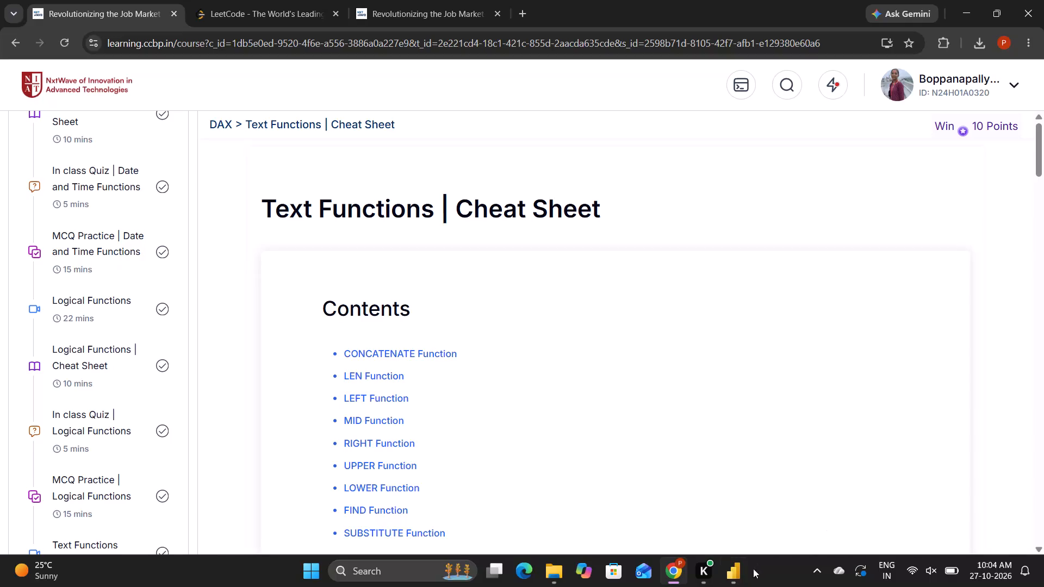
Check the cheat sheet's CONCATENATE syntax, and in Power BI start a calculated column in Sales with the formula Full Name = CONCATENATE(.
click(737, 567)
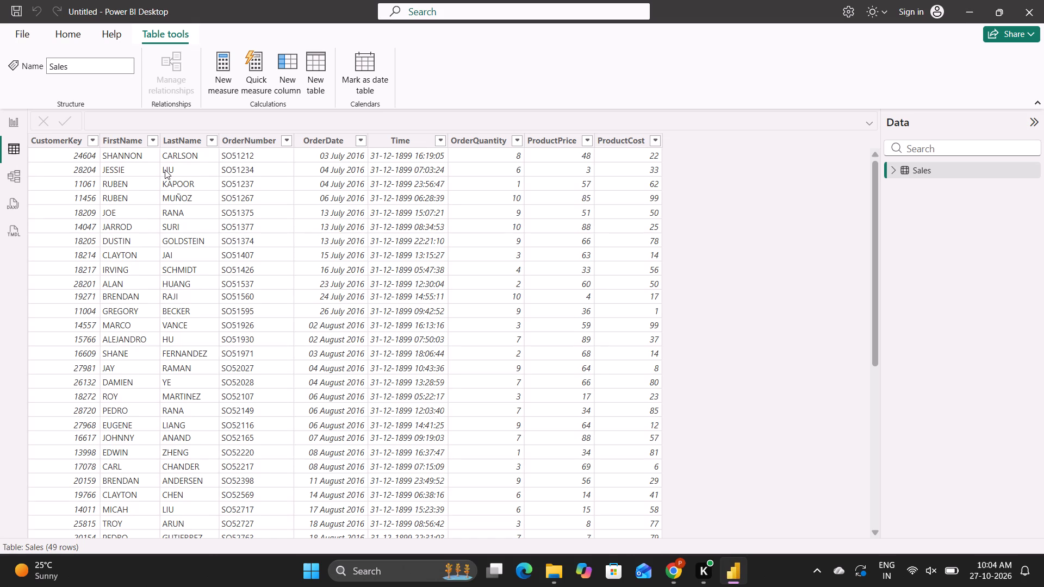
click(669, 577)
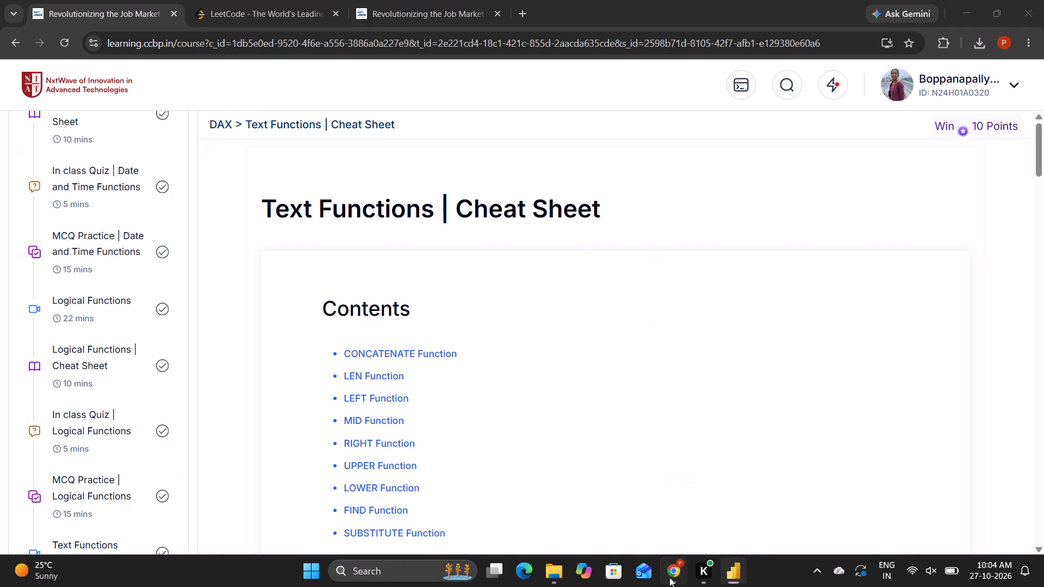
scroll(410, 368, down, 5)
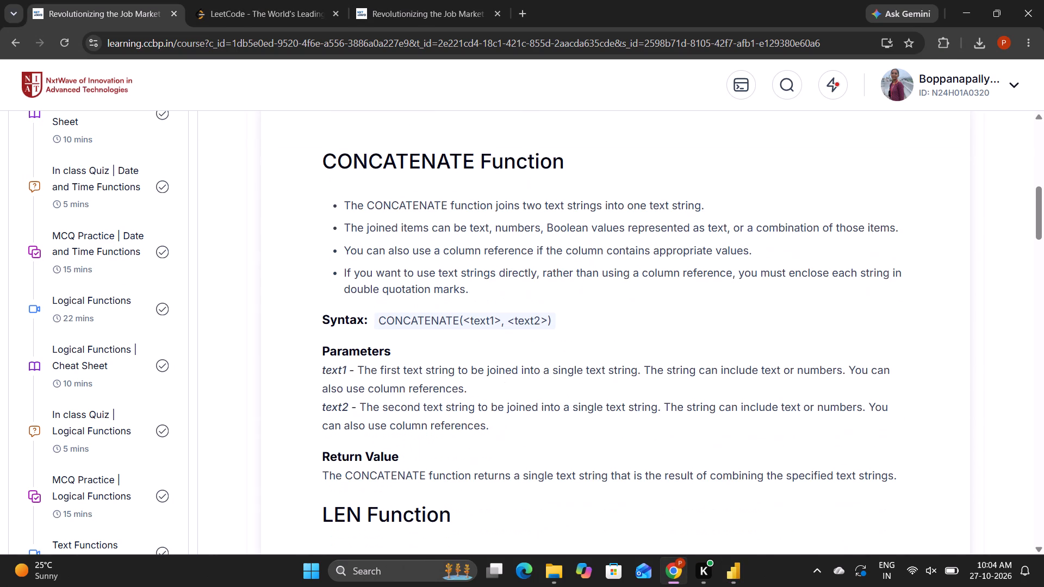
click(744, 579)
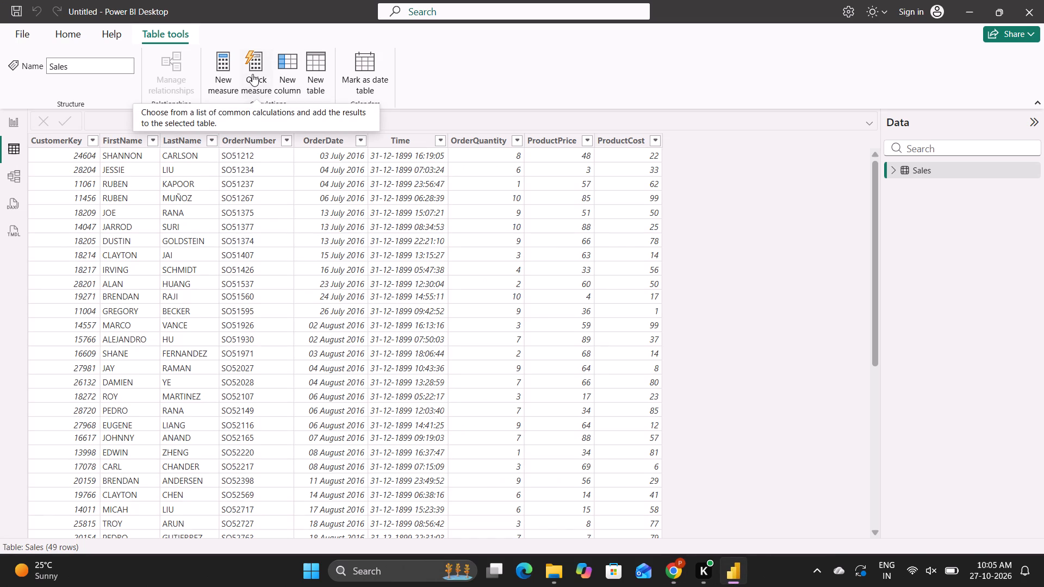
click(285, 71)
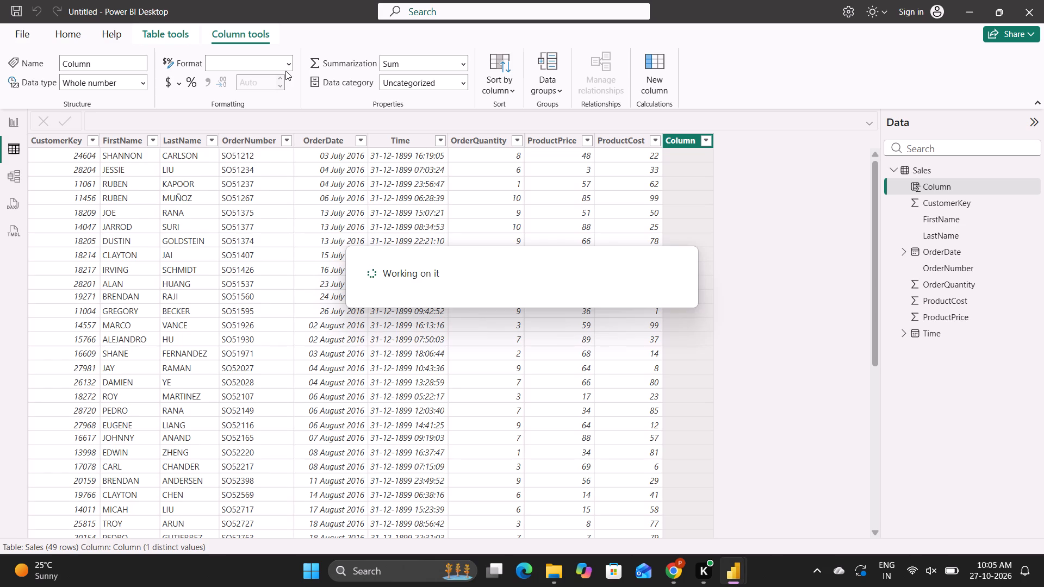
key(BackSpace)
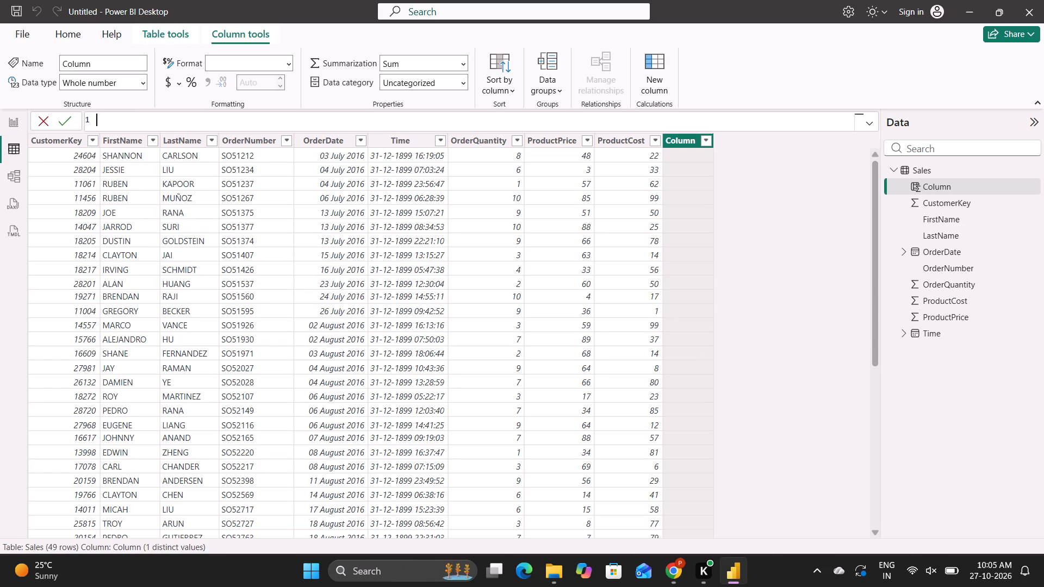
key(f)
text(=)
key(space)
key(c)
text(ON)
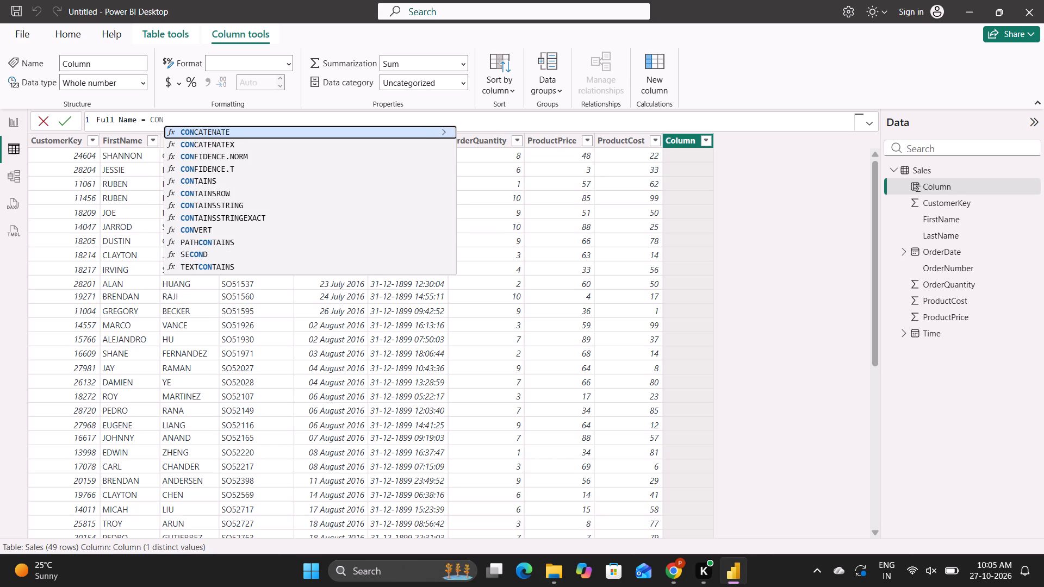
key(Return)
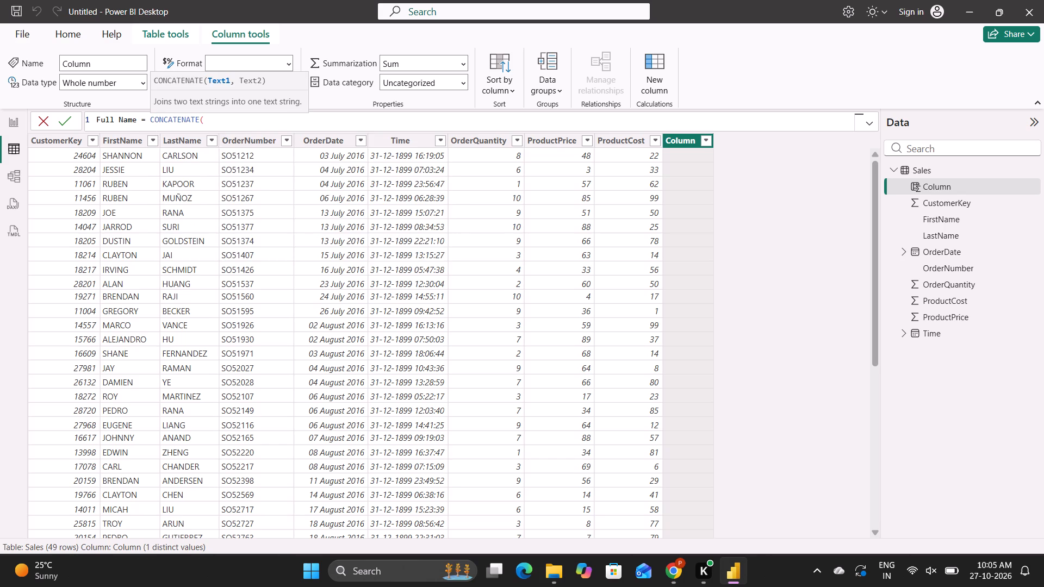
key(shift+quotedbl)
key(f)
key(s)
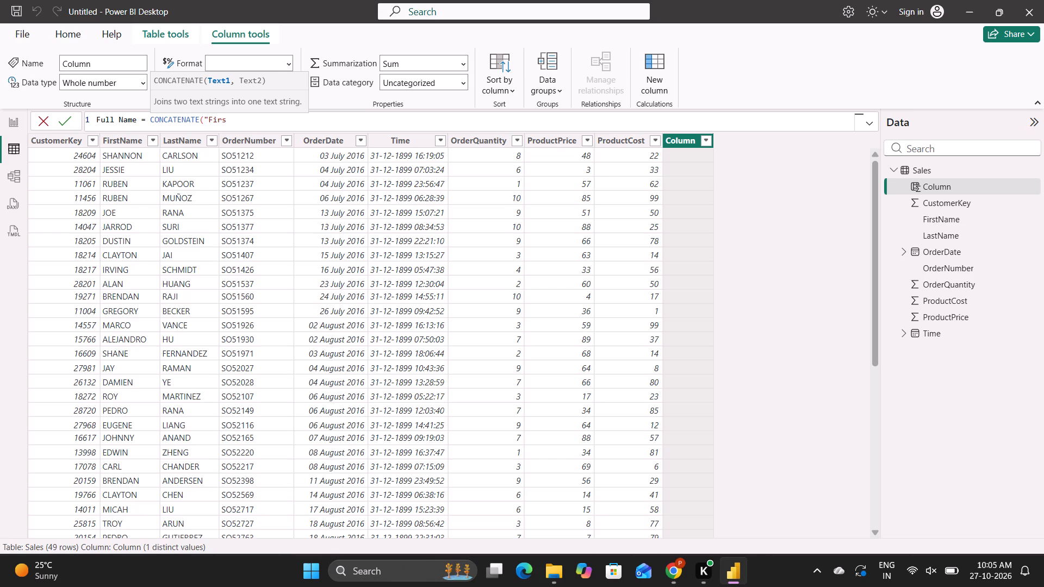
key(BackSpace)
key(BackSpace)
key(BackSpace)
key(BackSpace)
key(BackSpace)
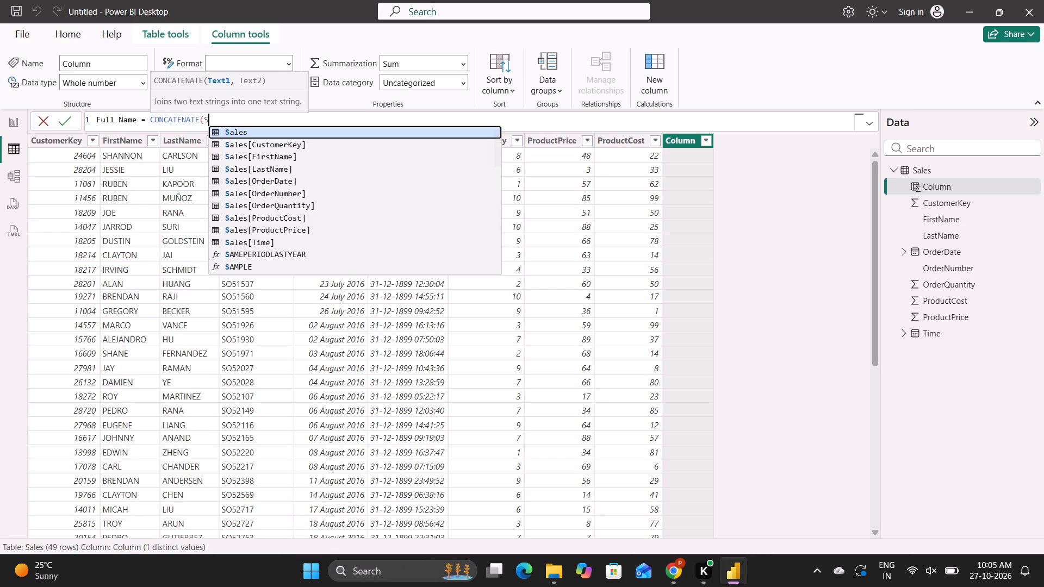
Complete the Full Name formula with Sales[FirstName] and Sales[LastName] as the two CONCATENATE arguments and commit it.
key(Down)
key(Down)
key(Return)
key(comma)
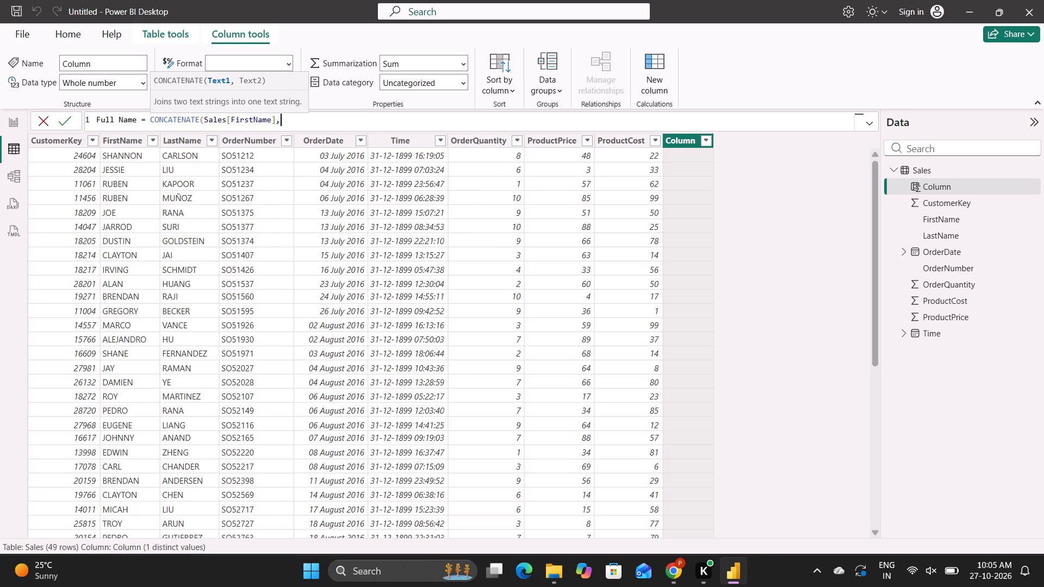
key(Down)
key(Down)
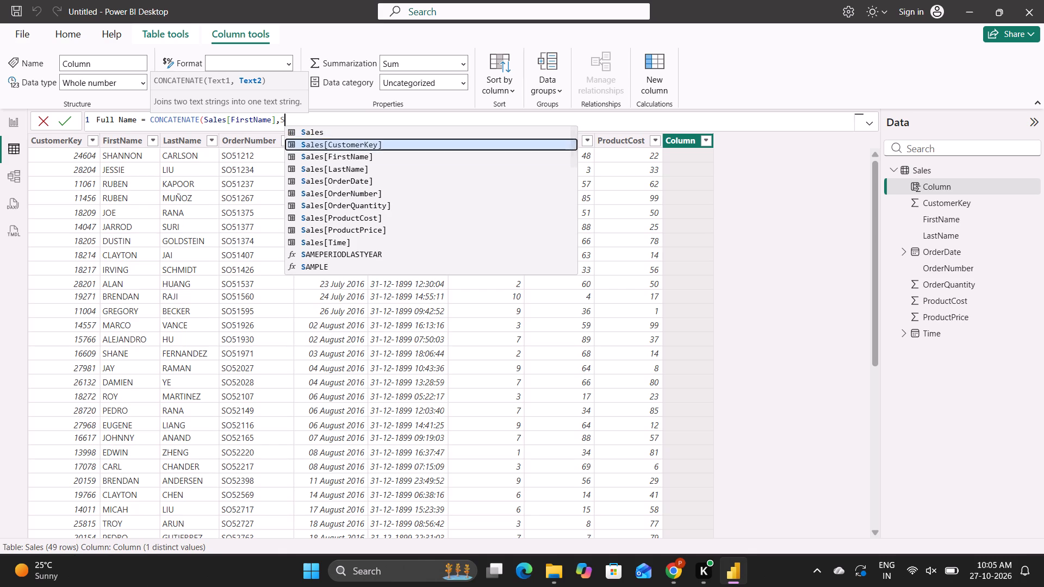
key(Down)
key(Return)
key(shift+parenright)
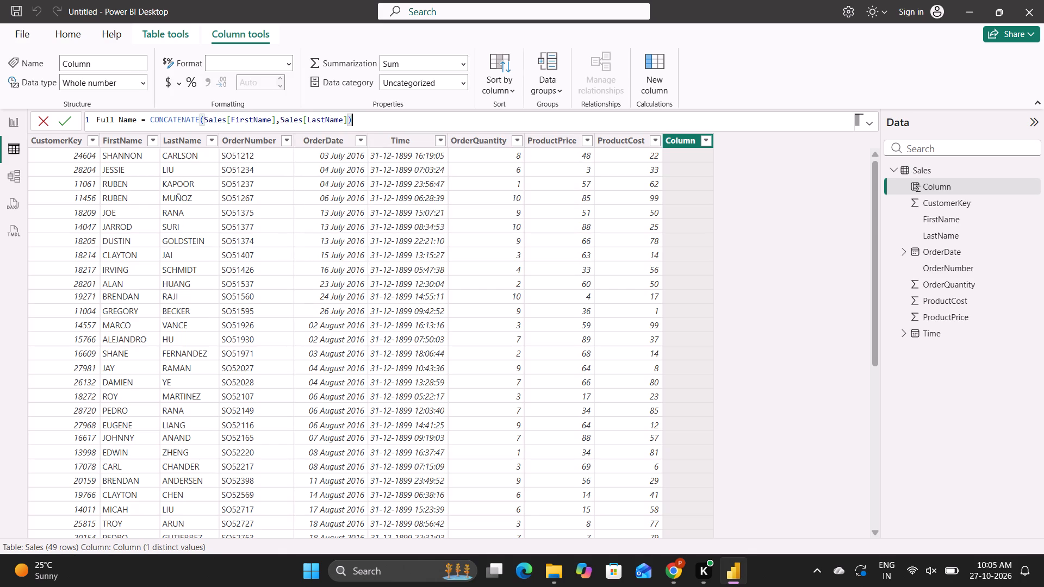
key(Return)
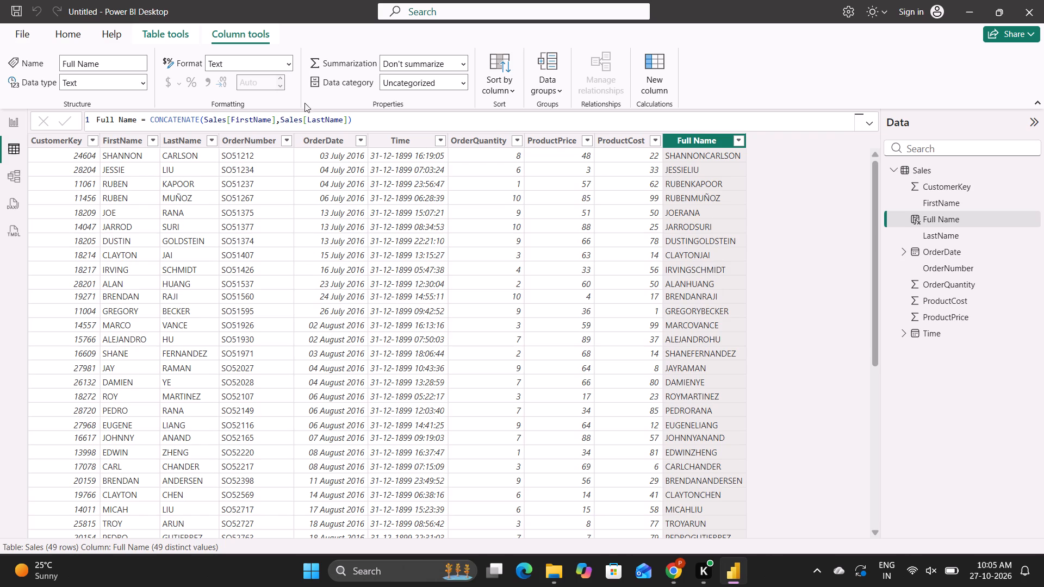
Switch to Chrome and read through the Text Functions cheat sheet, from CONCATENATE and LEN down to SUBSTITUTE.
click(672, 570)
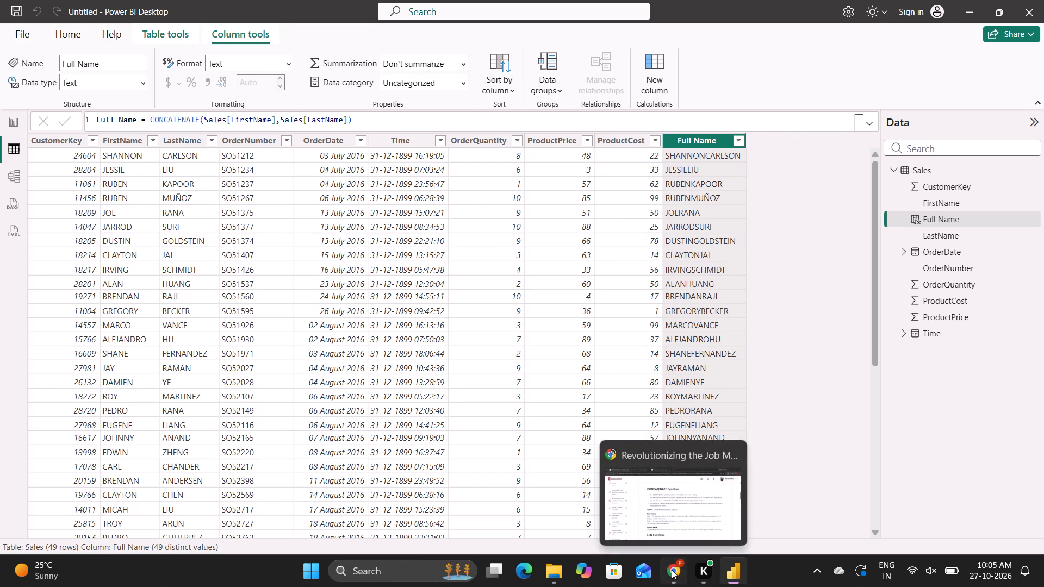
scroll(595, 471, down, 6)
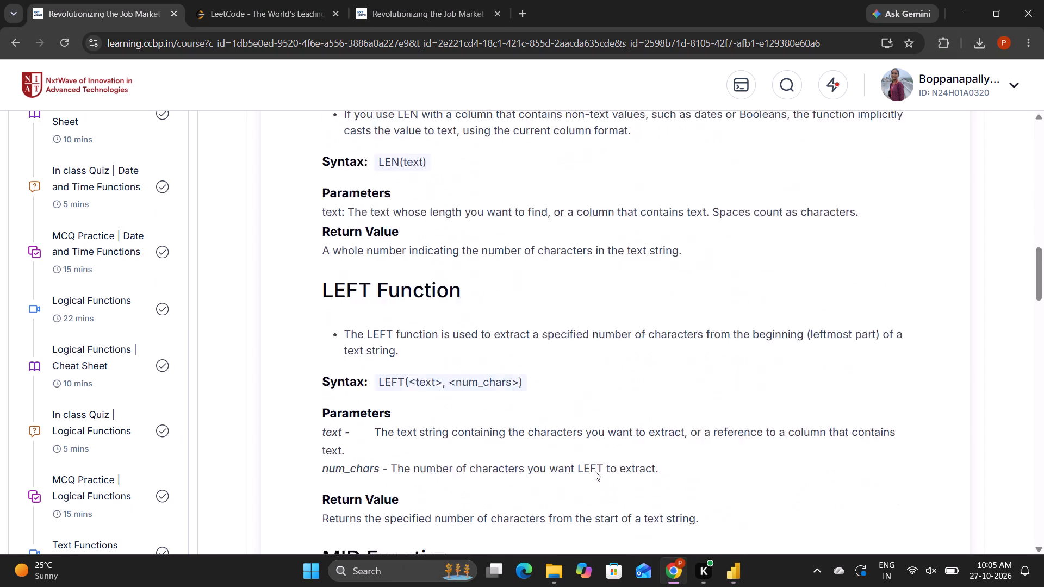
scroll(595, 471, down, 4)
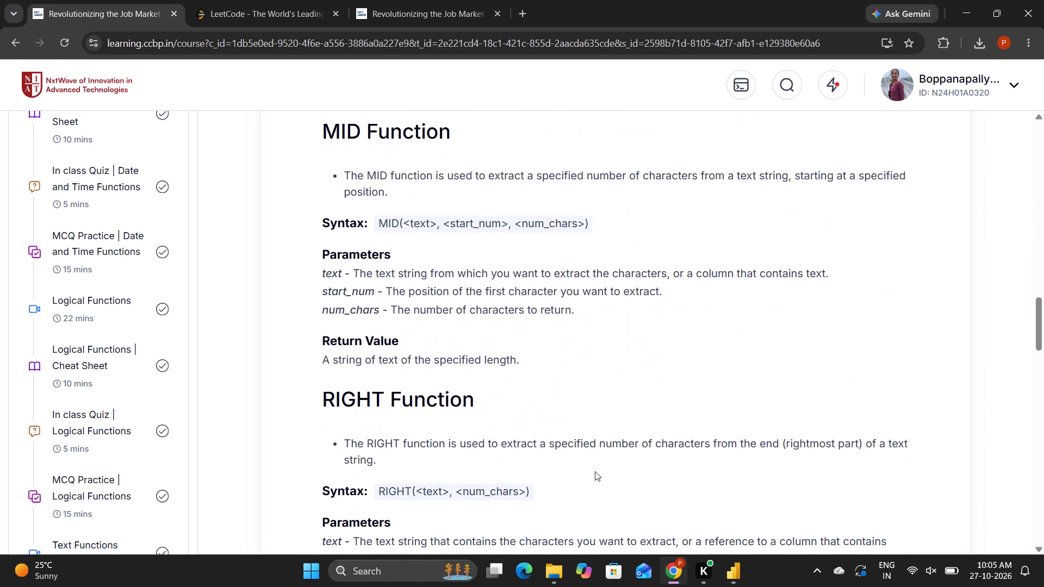
scroll(595, 471, down, 4)
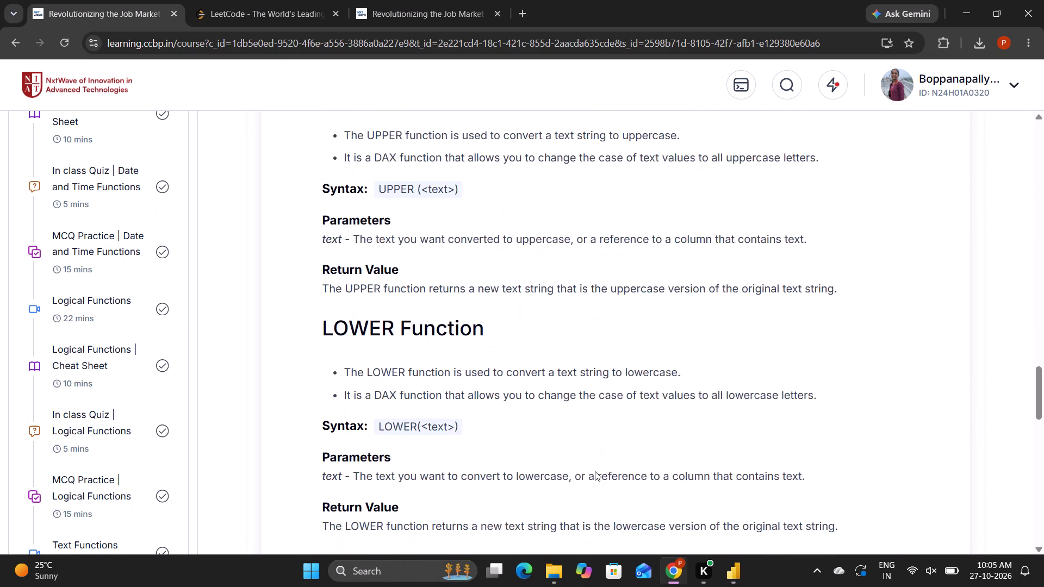
scroll(595, 471, down, 7)
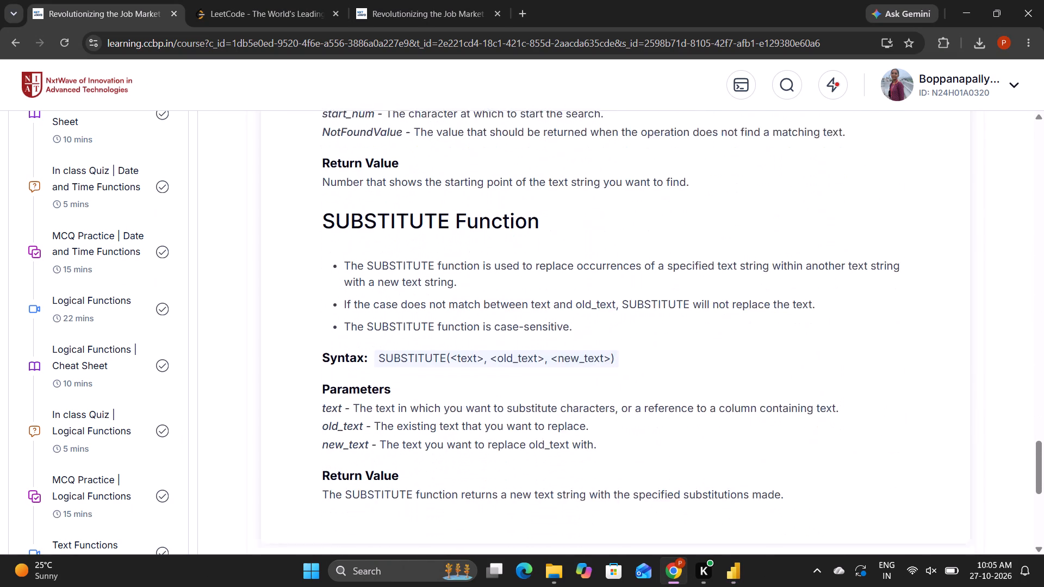
scroll(595, 471, down, 2)
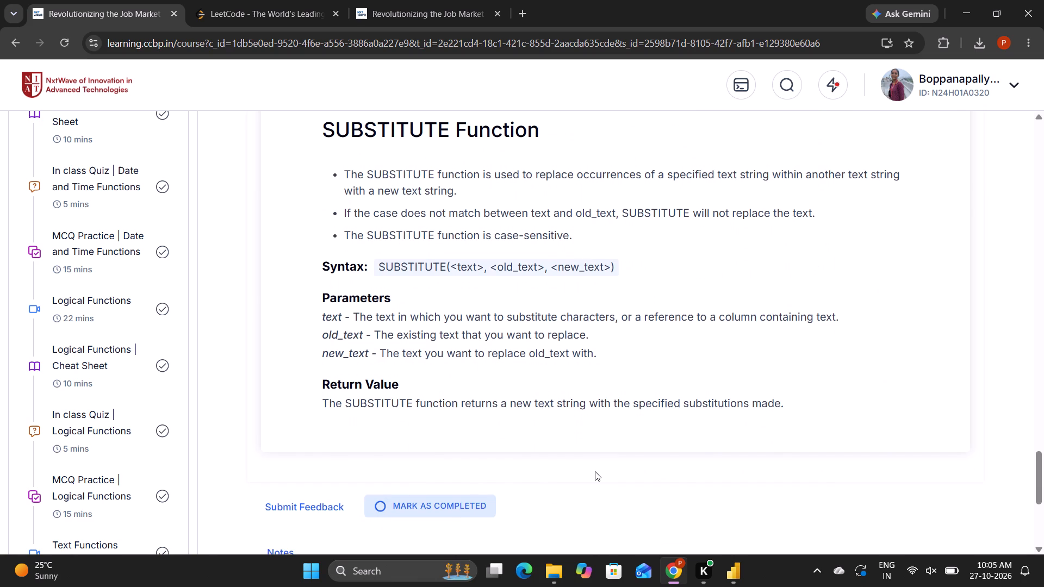
scroll(595, 471, up, 19)
scroll(595, 471, down, 5)
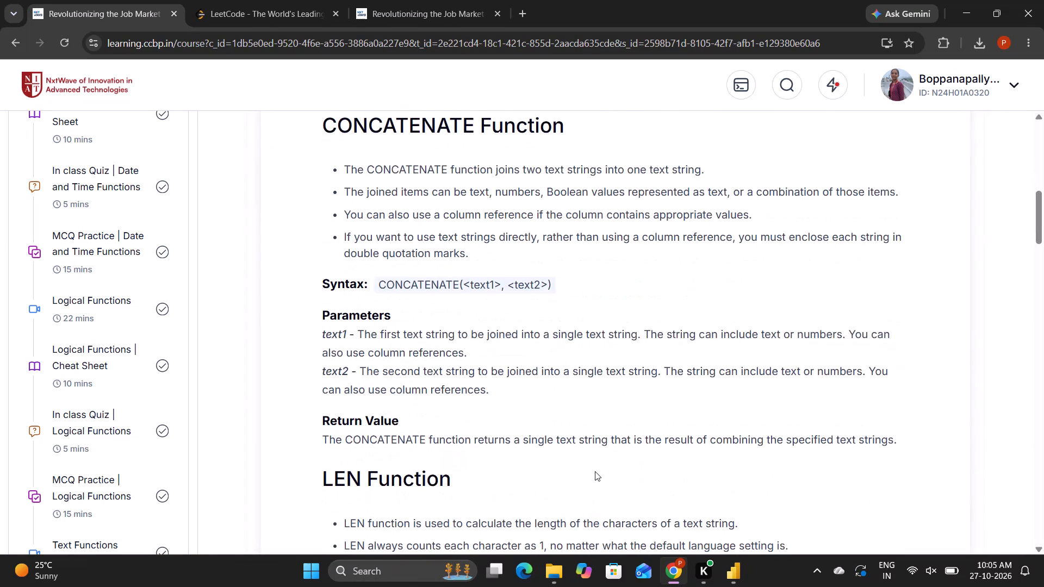
scroll(595, 471, down, 1)
Back in Power BI, change the Full Name formula's second argument to a nested CONCATENATE(" ",Sales[LastName]), adding a space between the names.
click(732, 570)
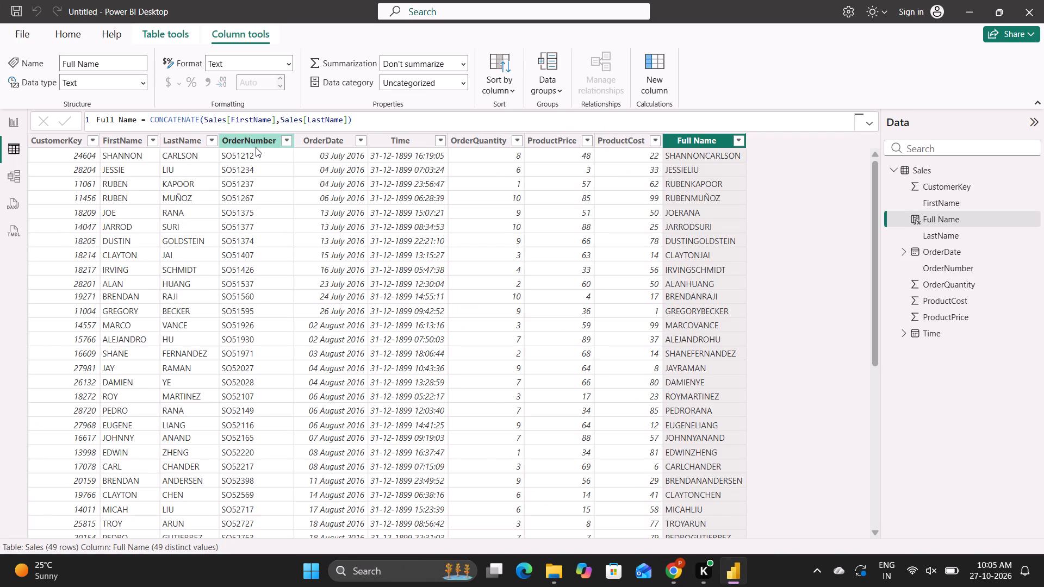
click(278, 121)
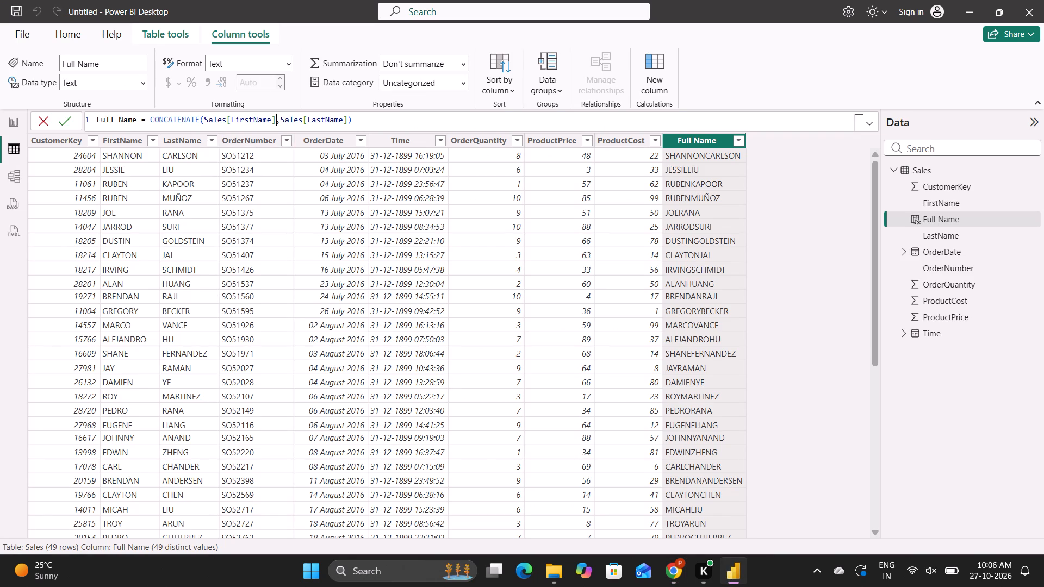
key(Right)
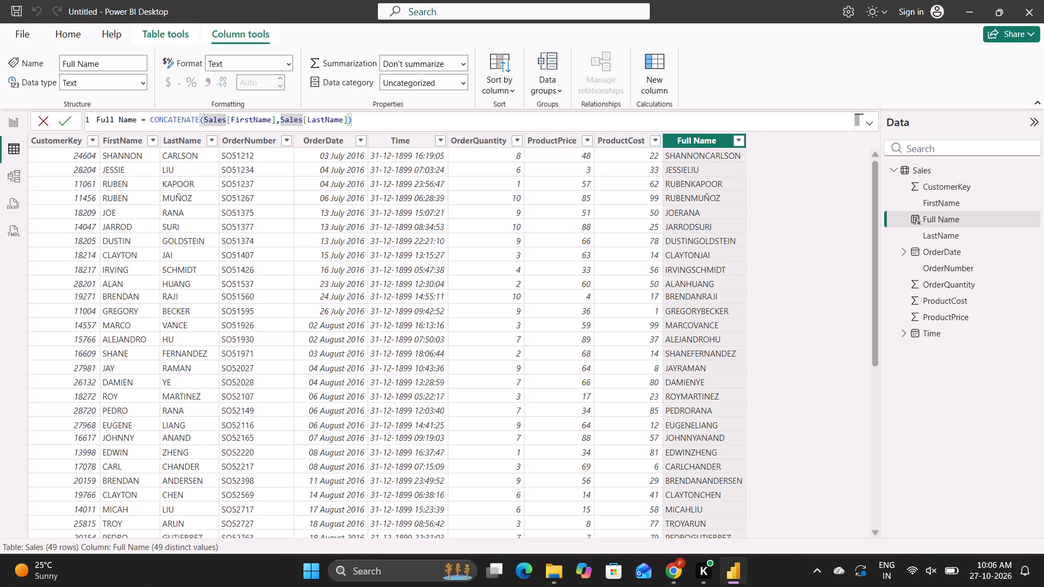
key(c)
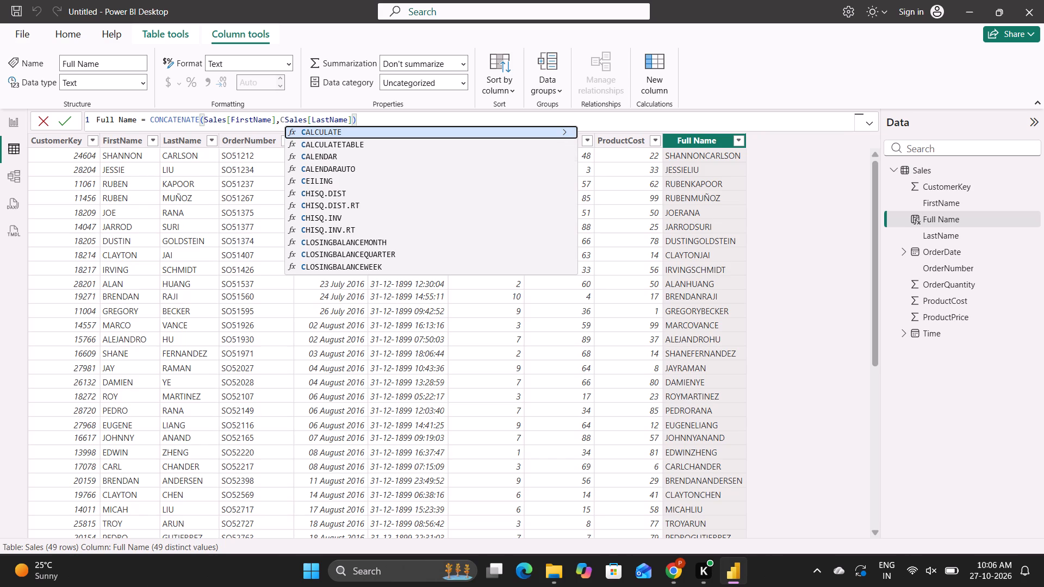
key(Return)
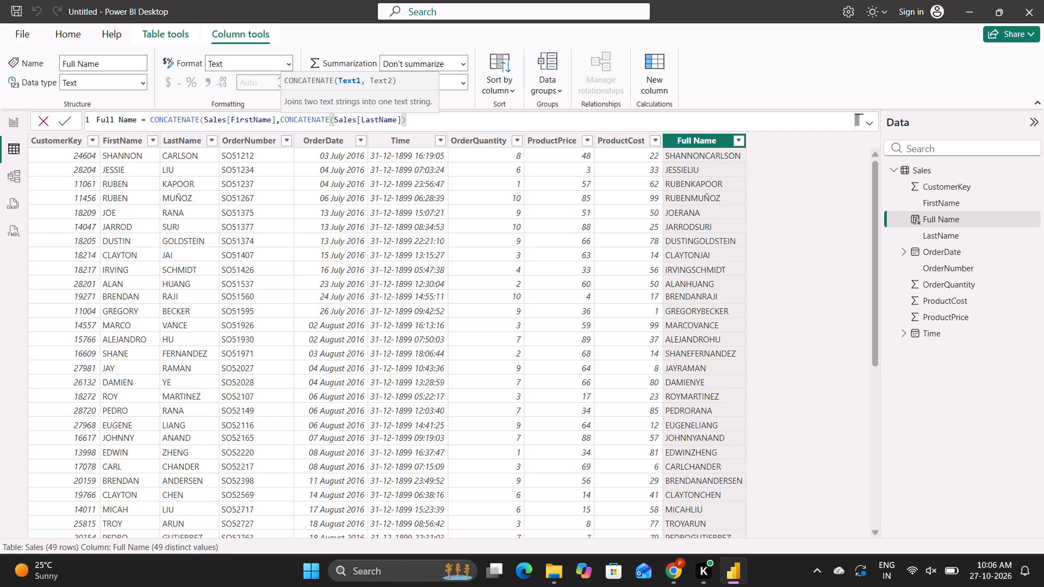
key(shift+quotedbl)
key(space)
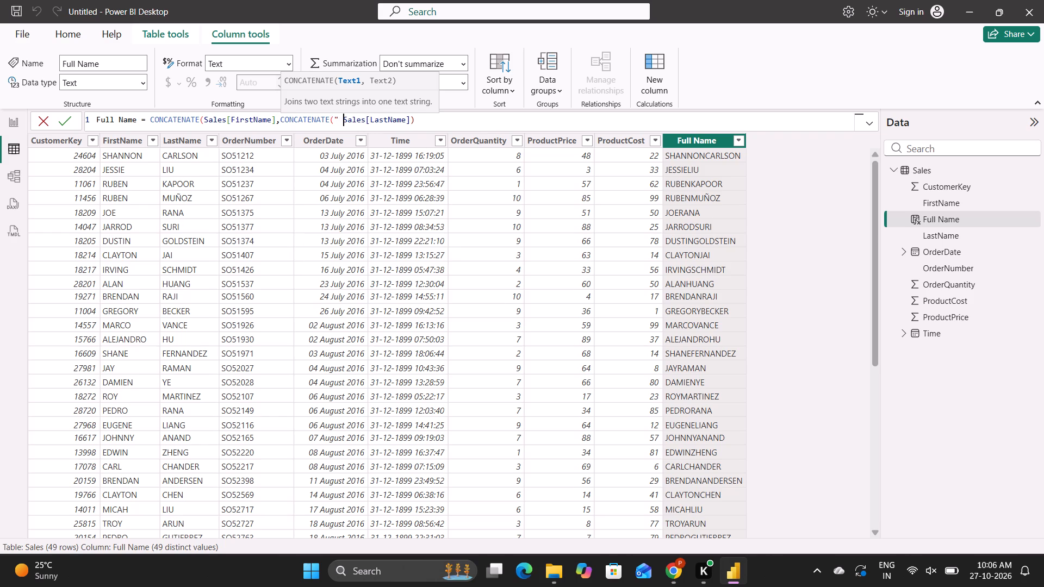
text(",)
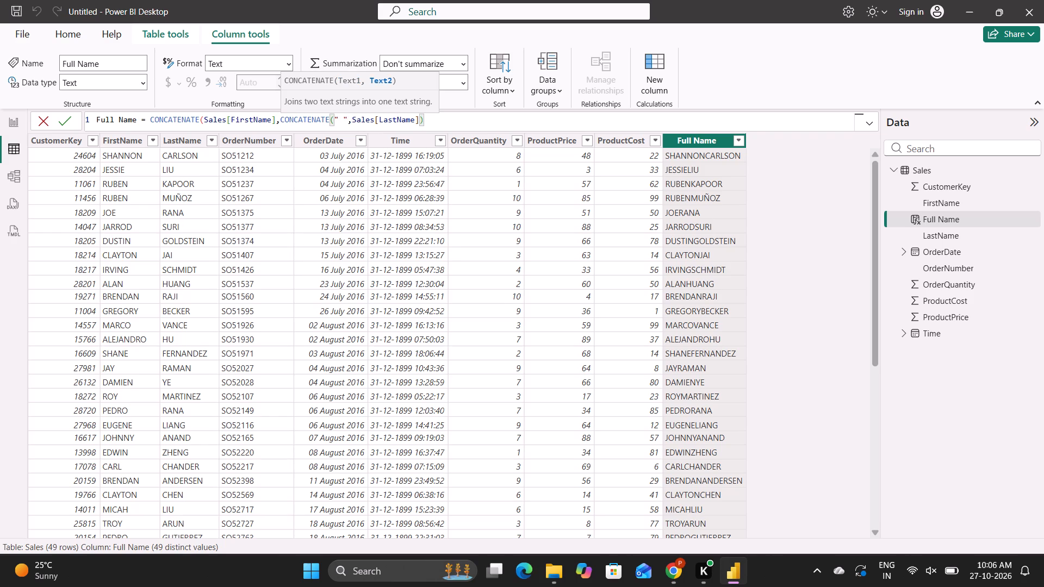
click(445, 120)
key(shift+parenright)
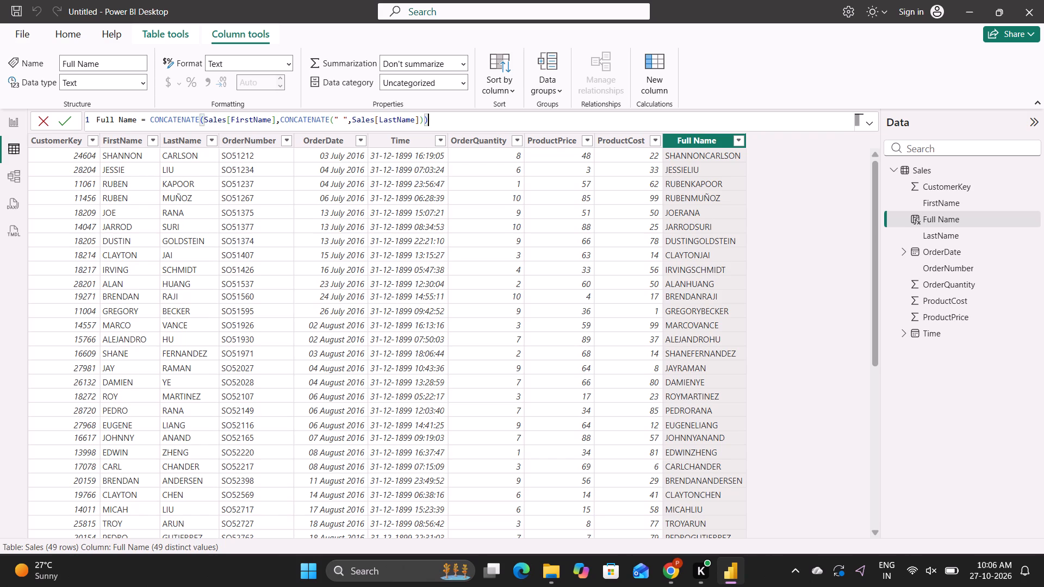
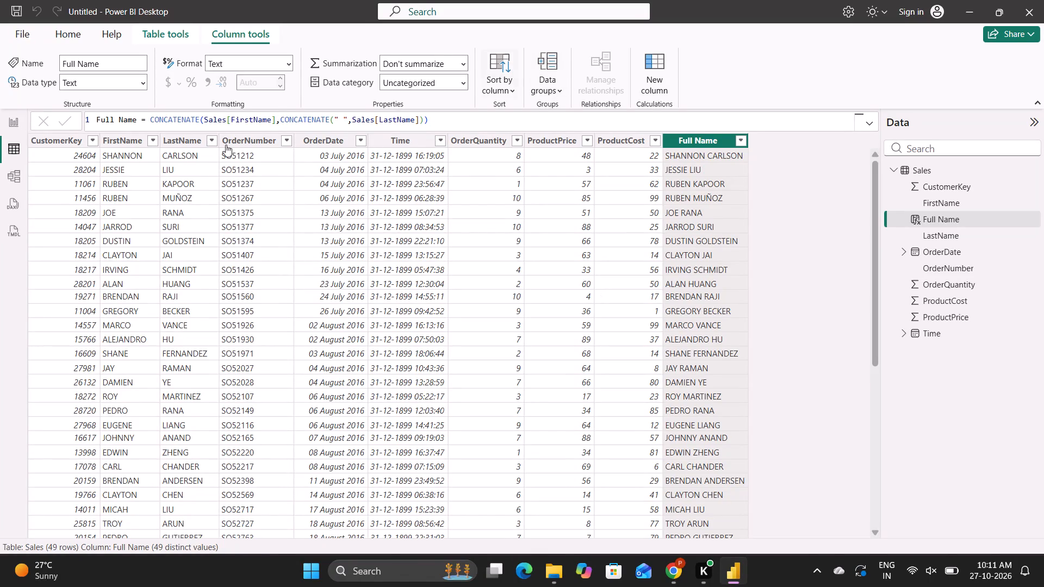
Add another new calculated column to the Sales table.
click(746, 240)
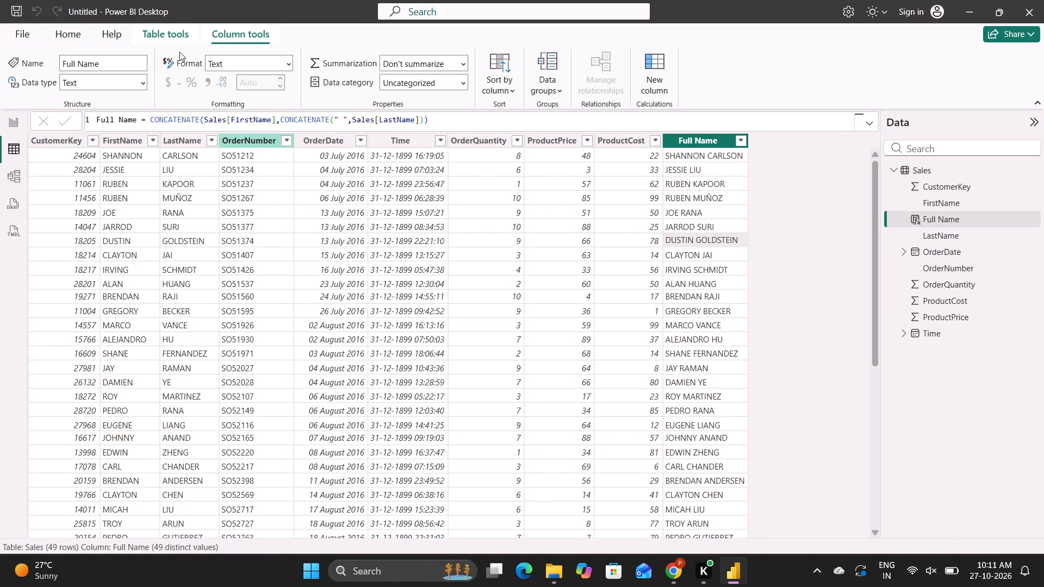
click(163, 23)
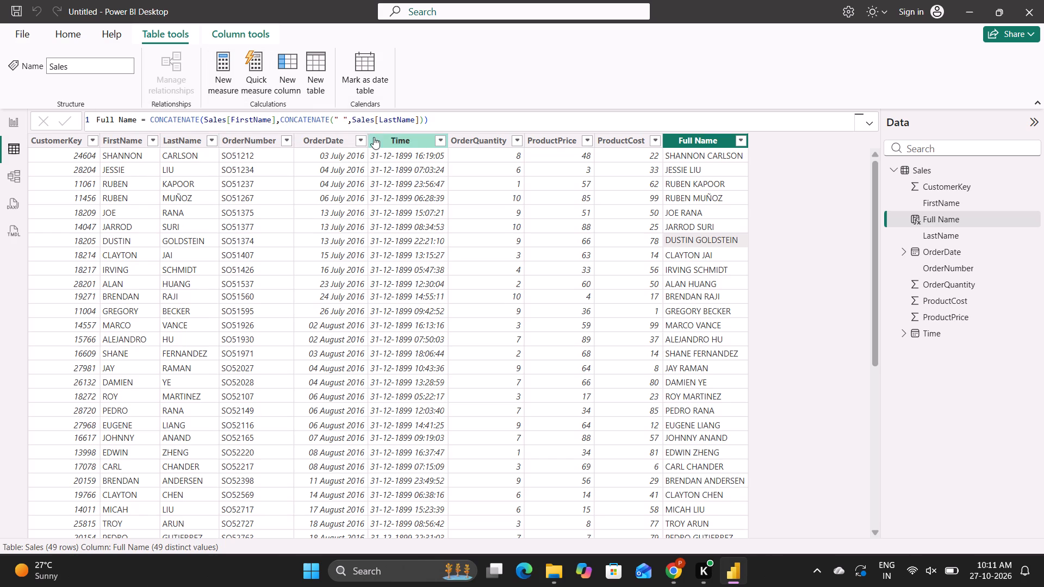
click(285, 71)
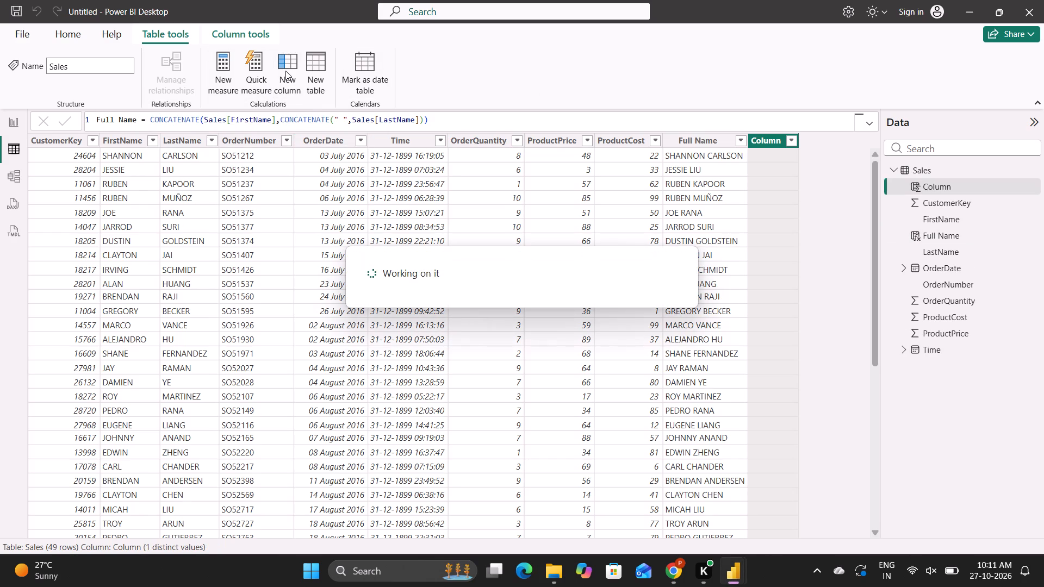
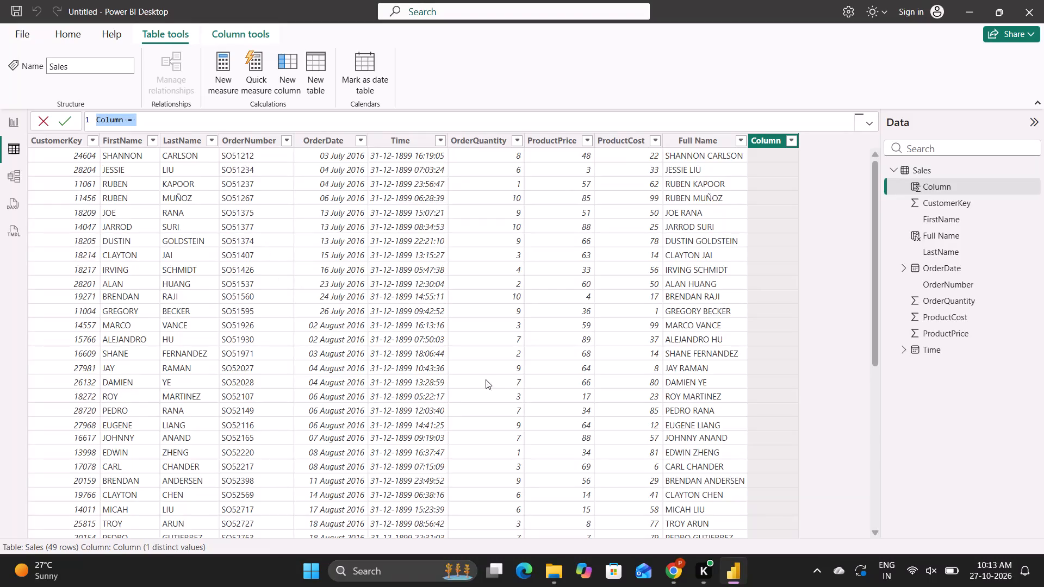
Switch to the text functions cheat sheet in Chrome and look up the LEFT function's syntax and parameters.
click(667, 570)
scroll(584, 376, up, 2)
scroll(584, 376, down, 2)
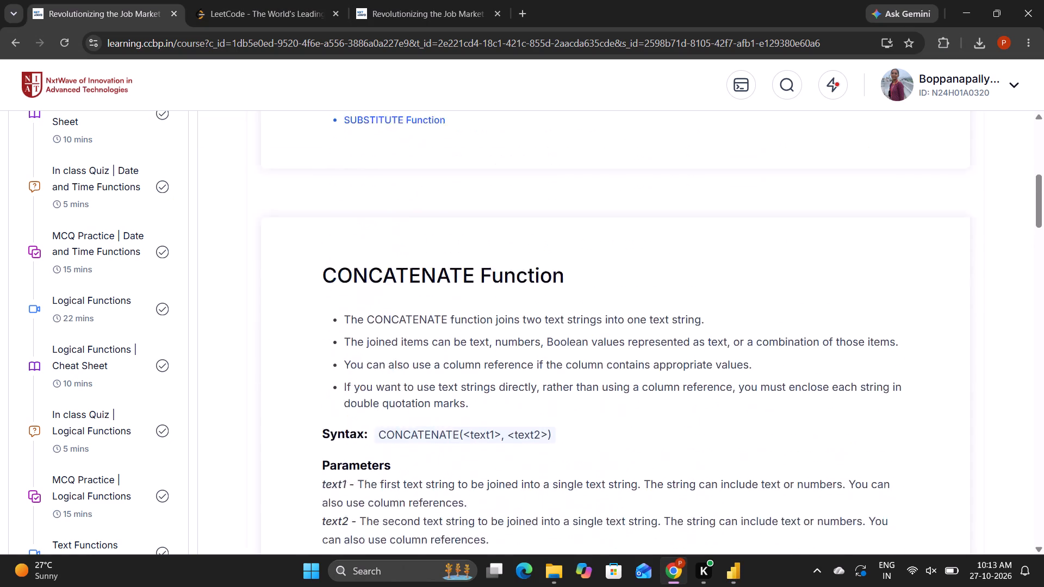
scroll(584, 376, down, 3)
scroll(584, 376, up, 3)
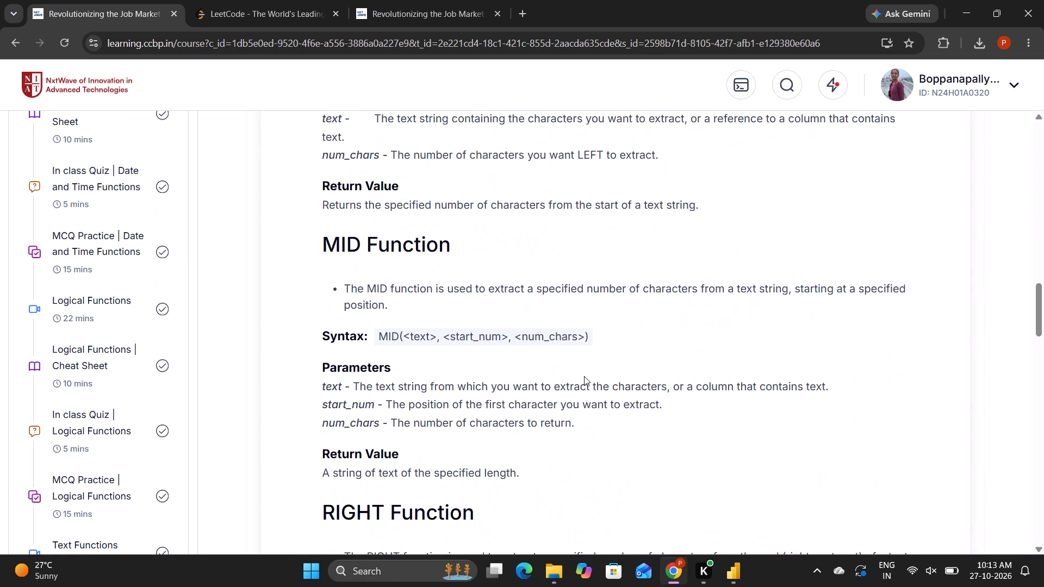
scroll(584, 376, up, 3)
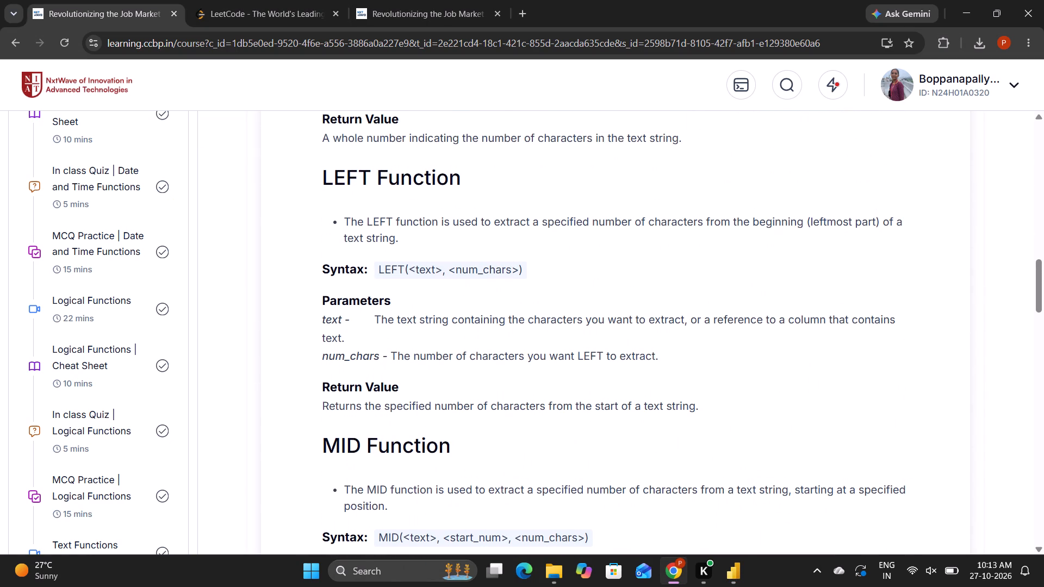
Return to Power BI Desktop and name the new calculated column Left.
click(736, 575)
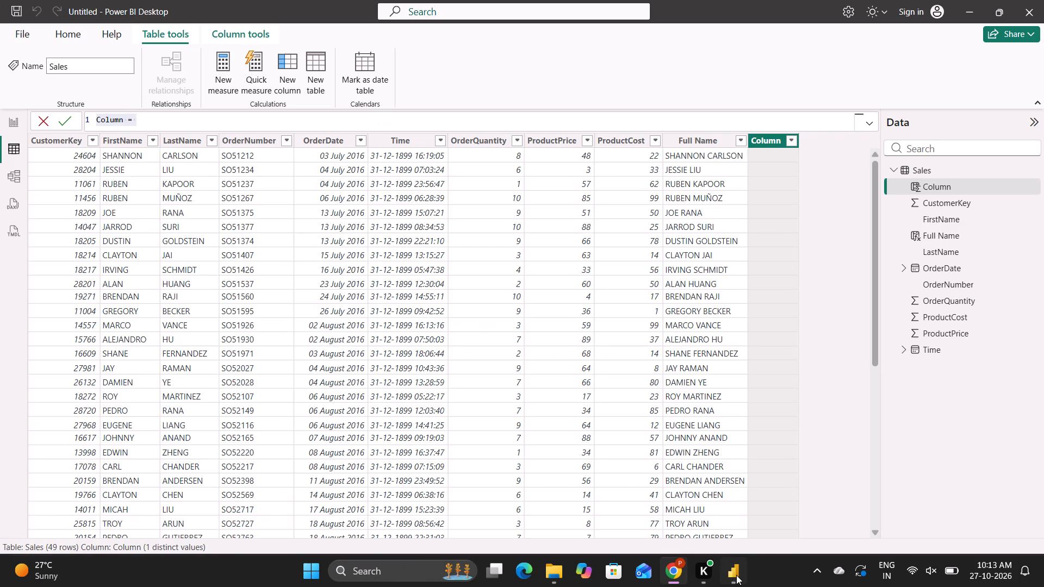
key(BackSpace)
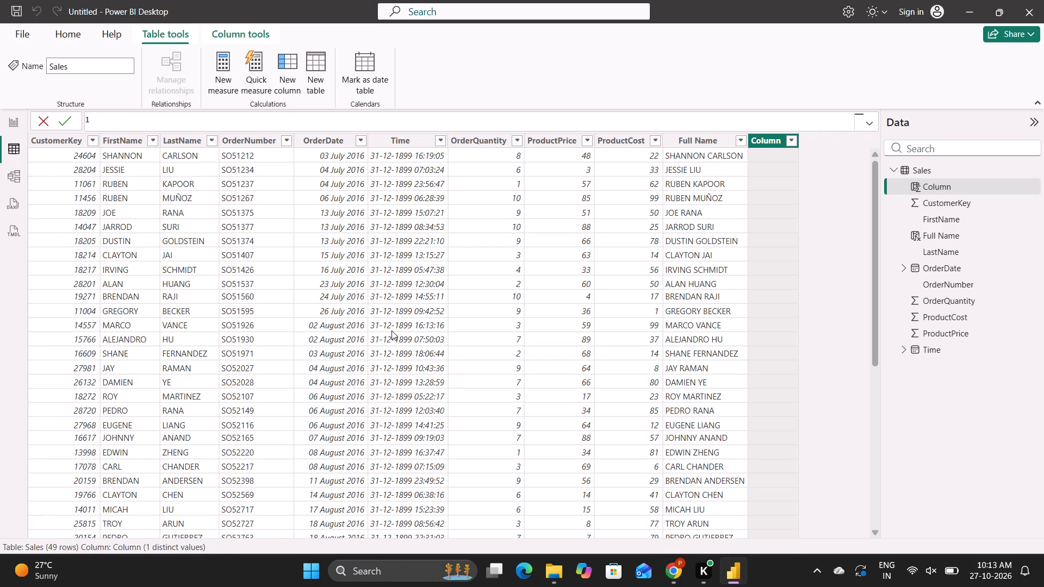
text(eft)
key(space)
text(=)
key(space)
click(675, 566)
click(675, 566)
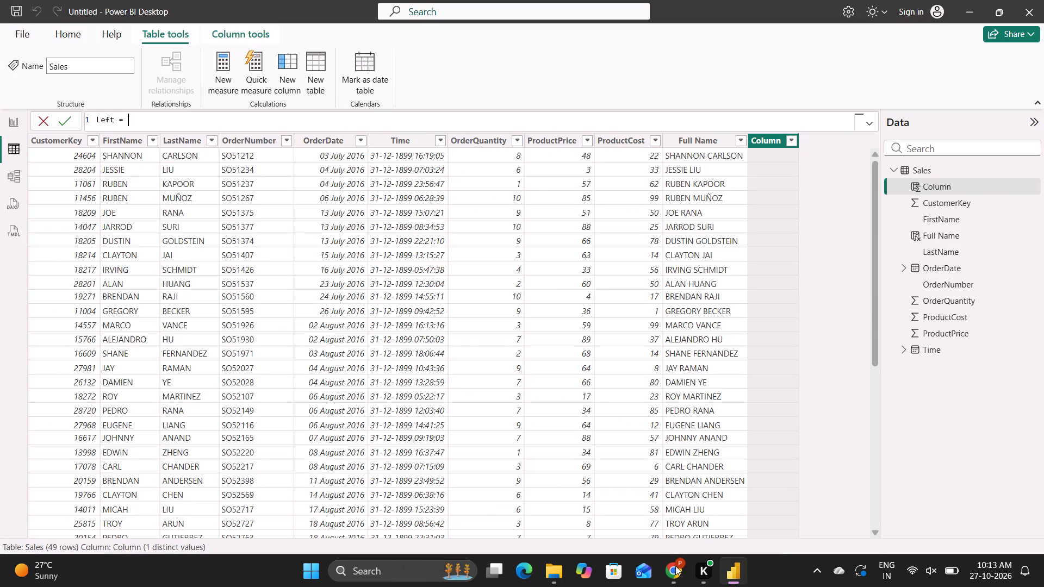
Define the Left column as LEFT(Sales[Full Name],5) and commit the formula.
text(LEF)
key(Return)
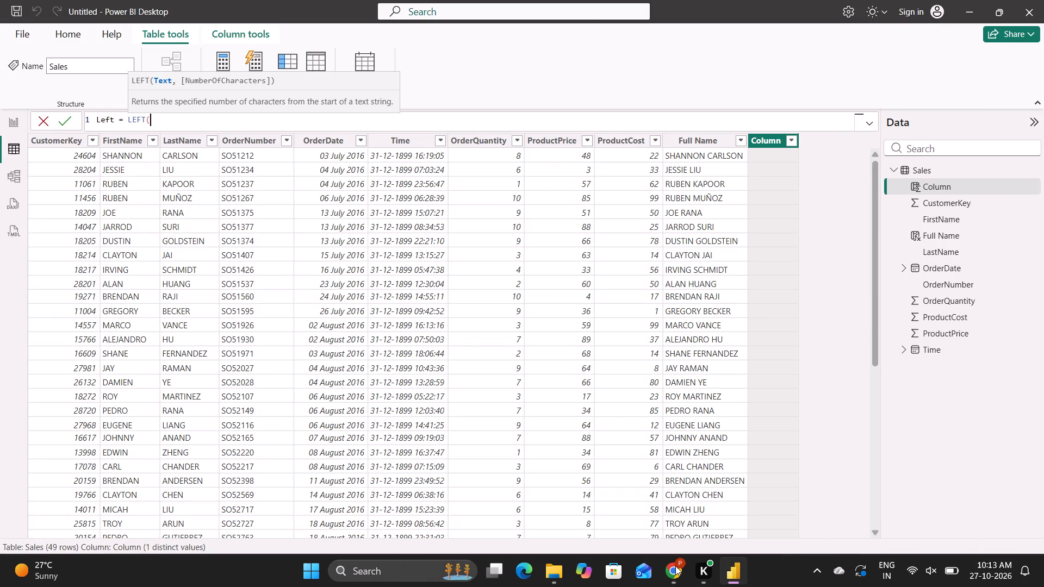
key(s)
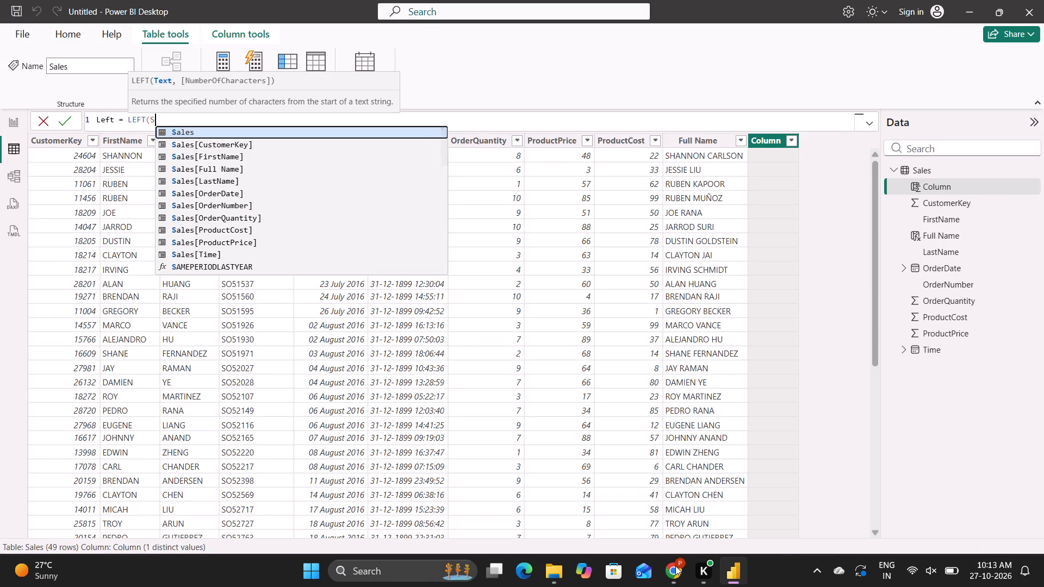
key(Down)
key(Down)
key(Down)
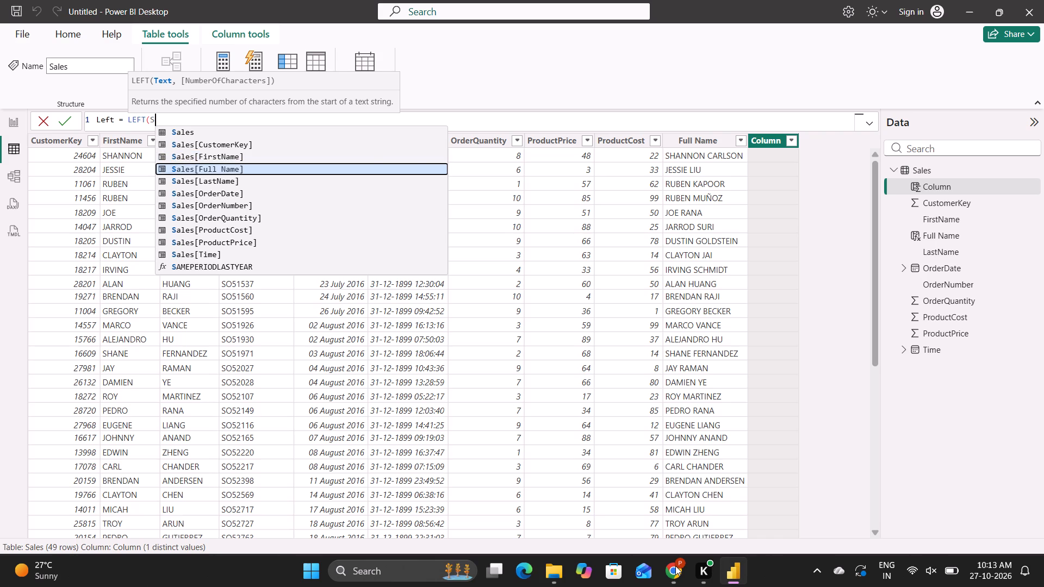
key(Return)
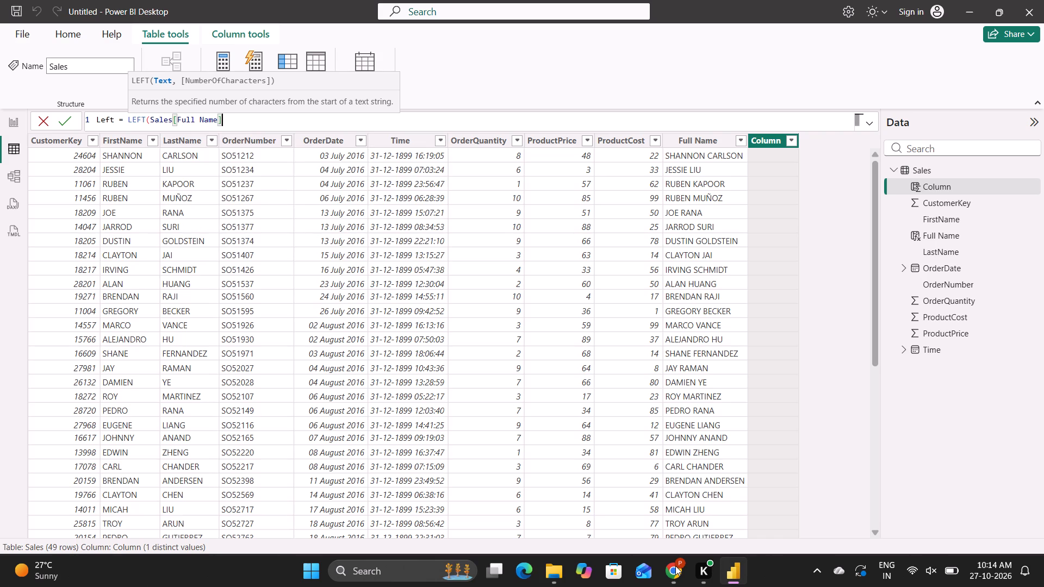
key(comma)
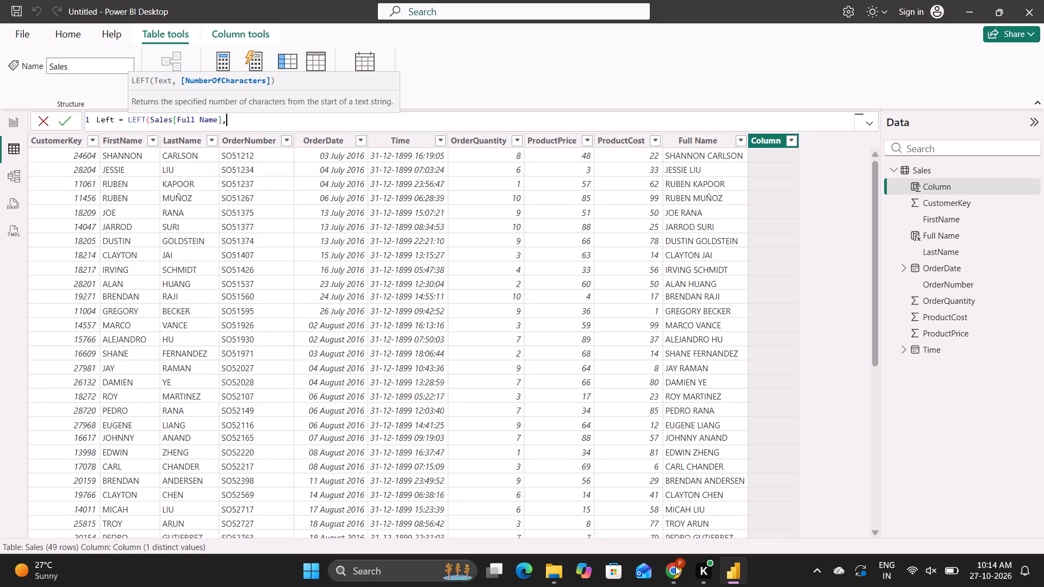
key(5)
key(shift+parenright)
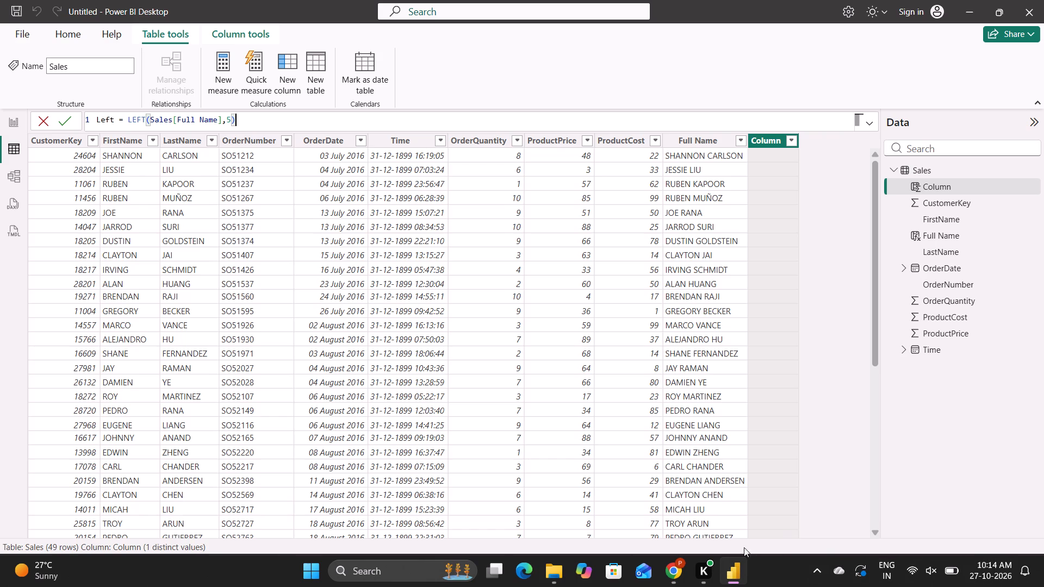
click(673, 581)
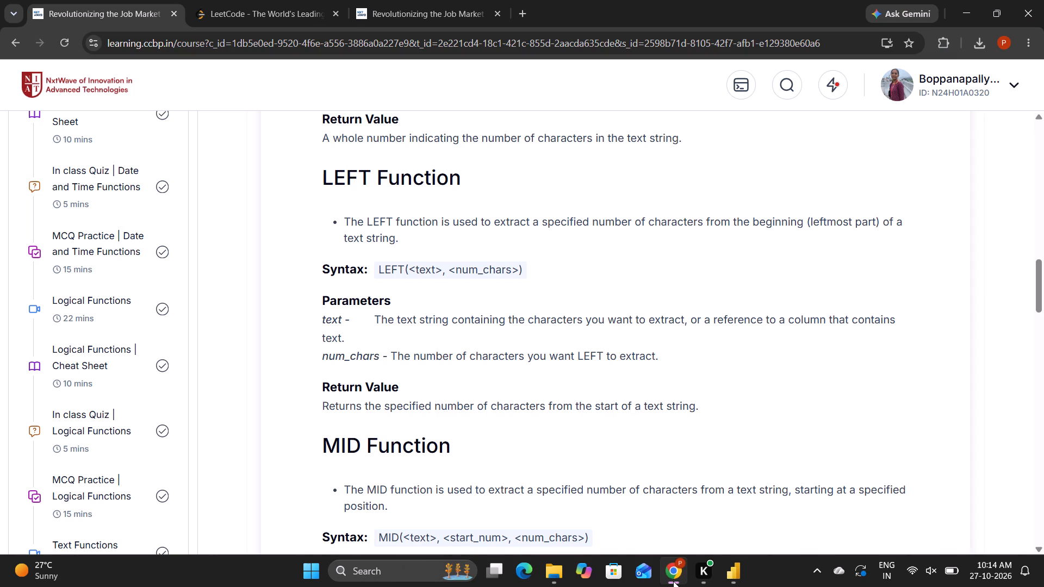
right_click(673, 581)
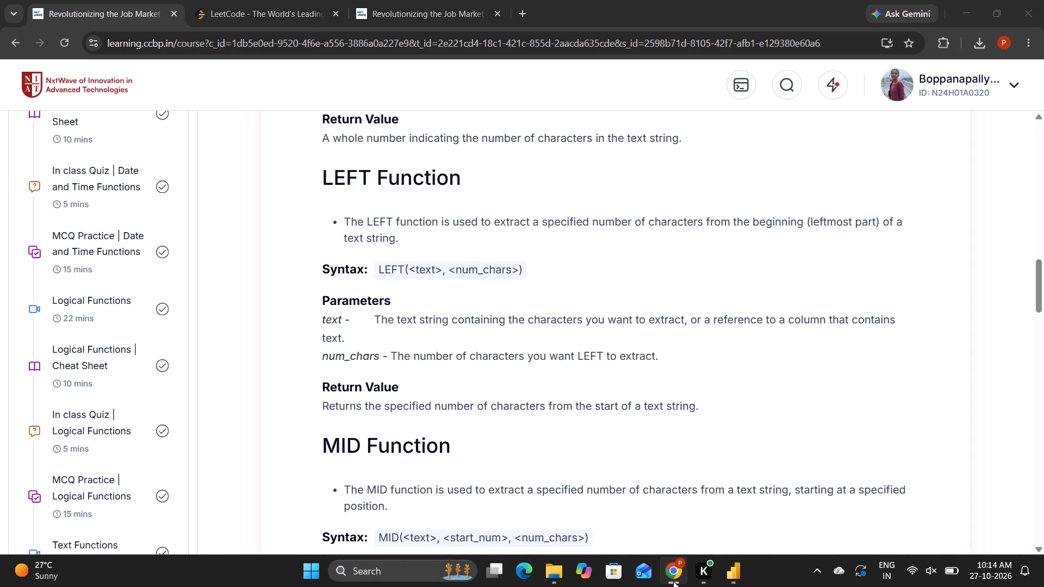
click(673, 581)
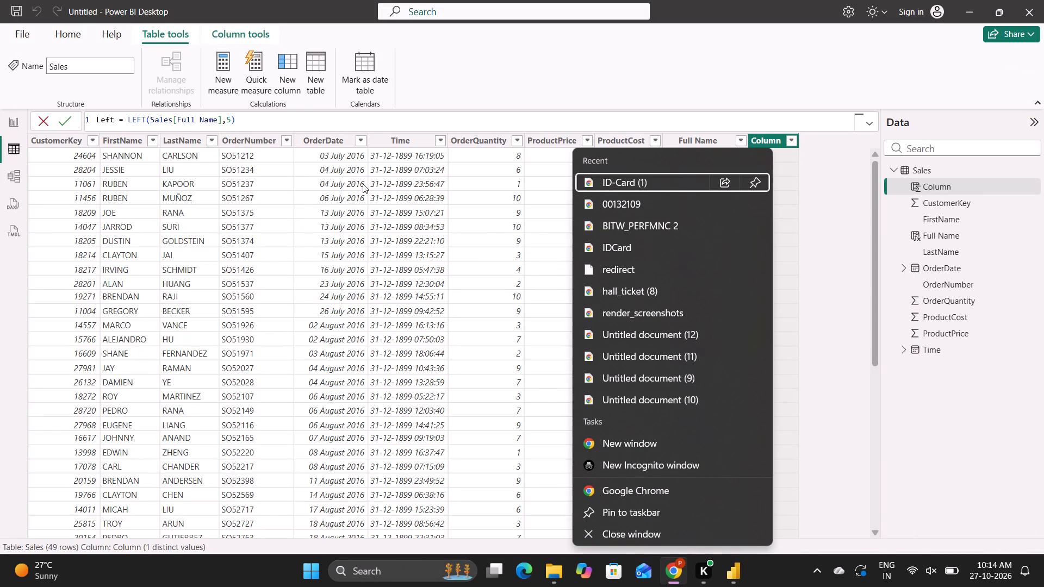
click(294, 122)
key(Return)
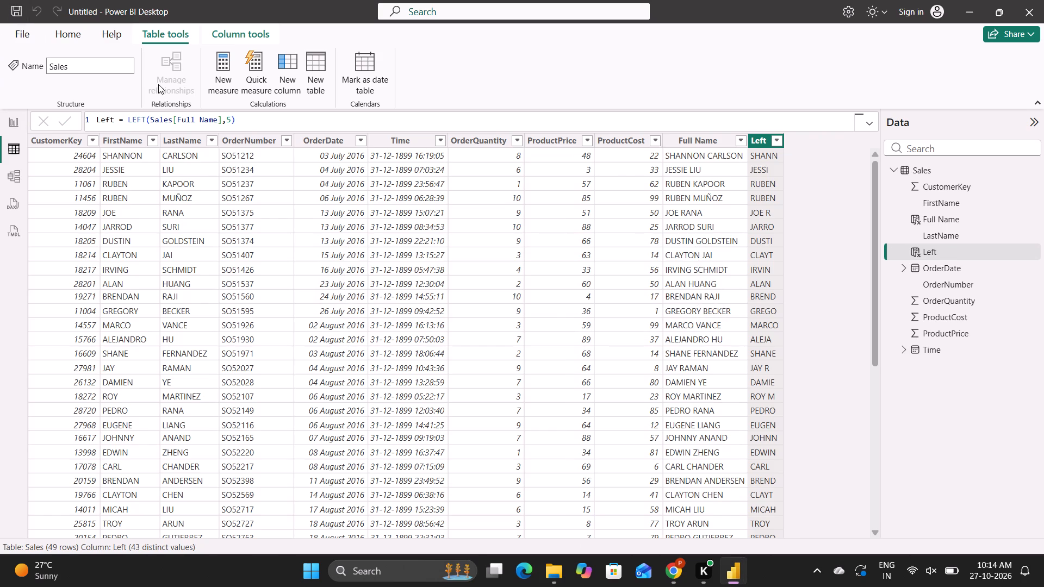
Copy the Left column's entire formula into another new calculated column in the Sales table.
click(237, 120)
key(ctrl+a)
key(ctrl+c)
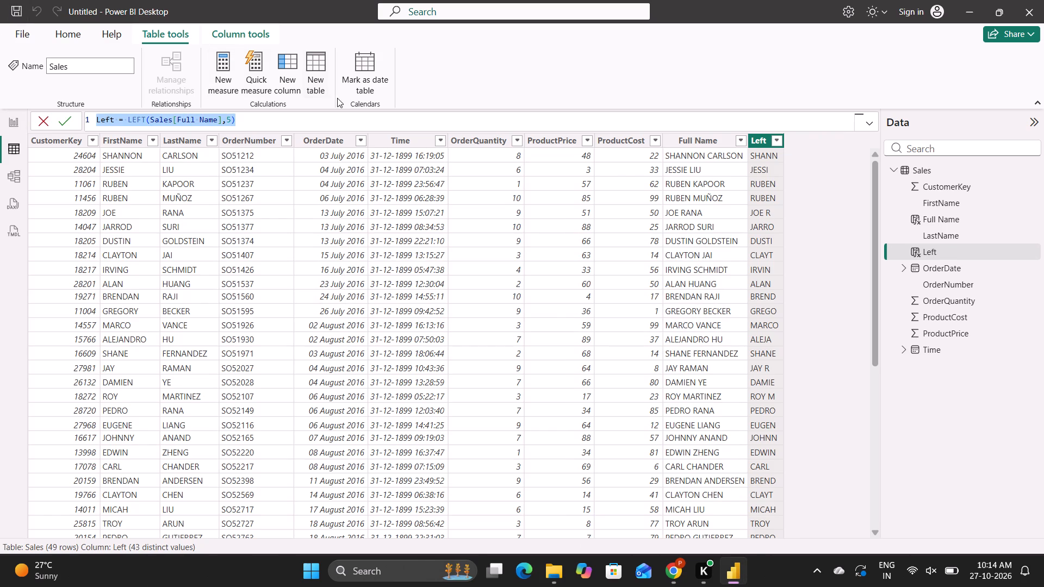
click(299, 68)
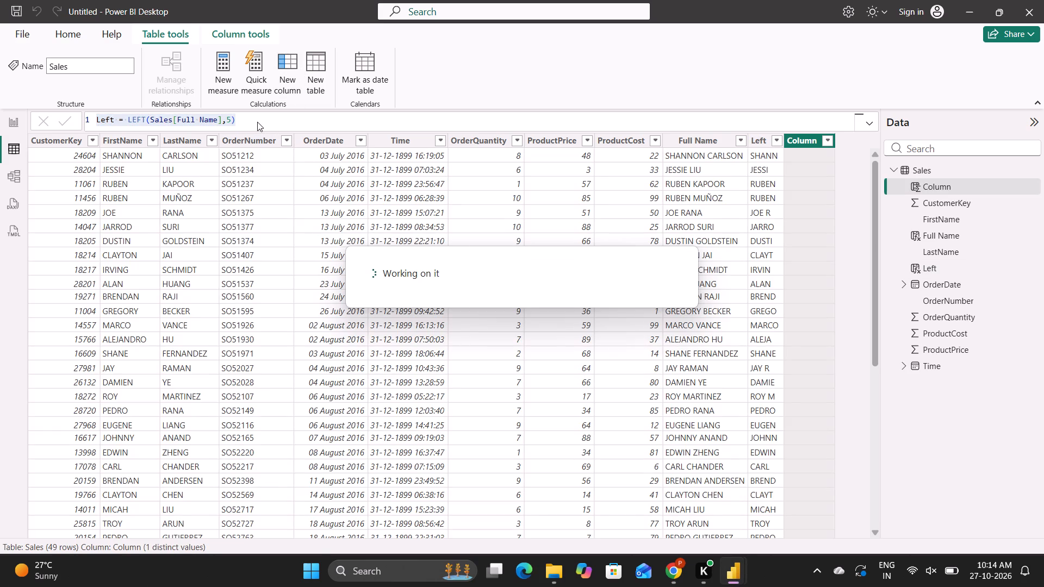
key(BackSpace)
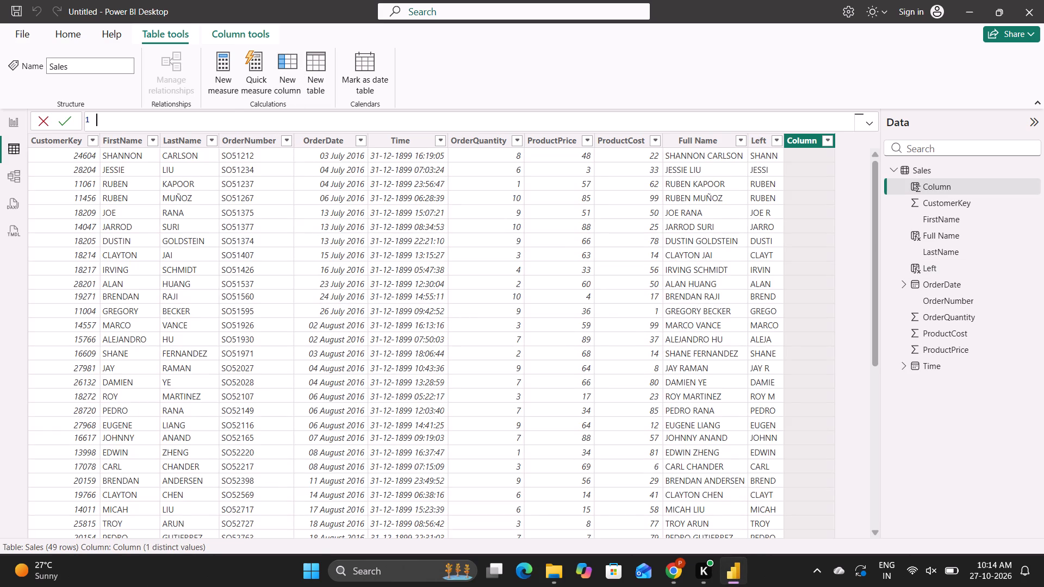
key(ctrl+v)
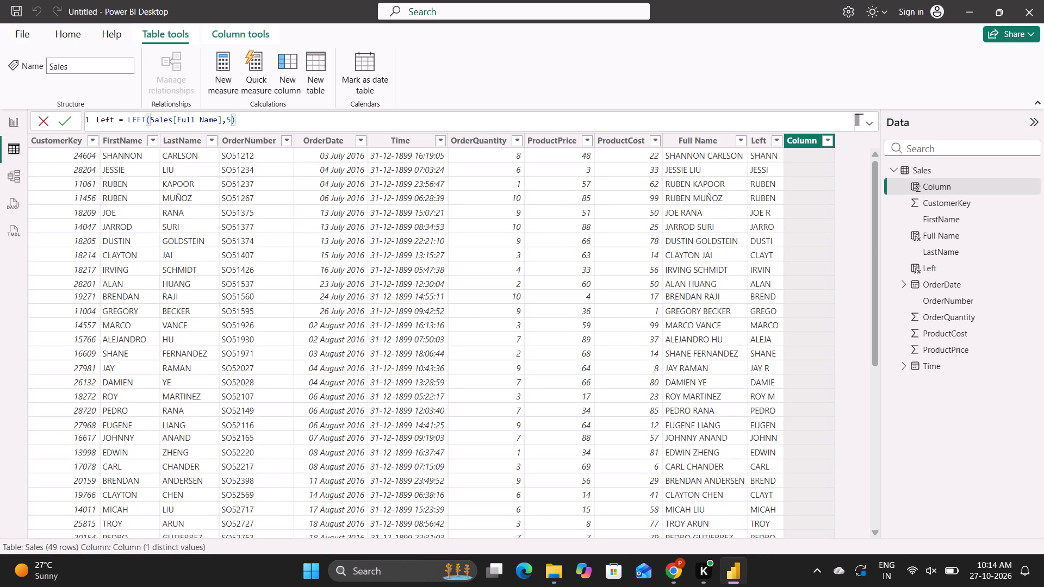
Rework the pasted formula to Right = RIGHT(Sales[Full Name],5), checking the function in the Chrome cheat sheet, and commit it.
drag(116, 122, 98, 120)
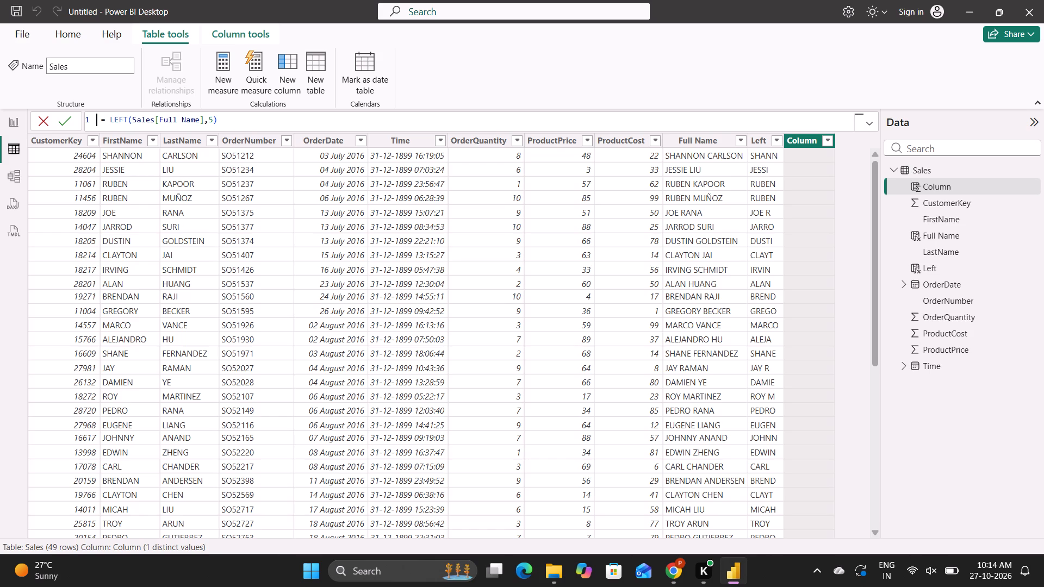
key(r)
text(ight)
drag(149, 120, 131, 118)
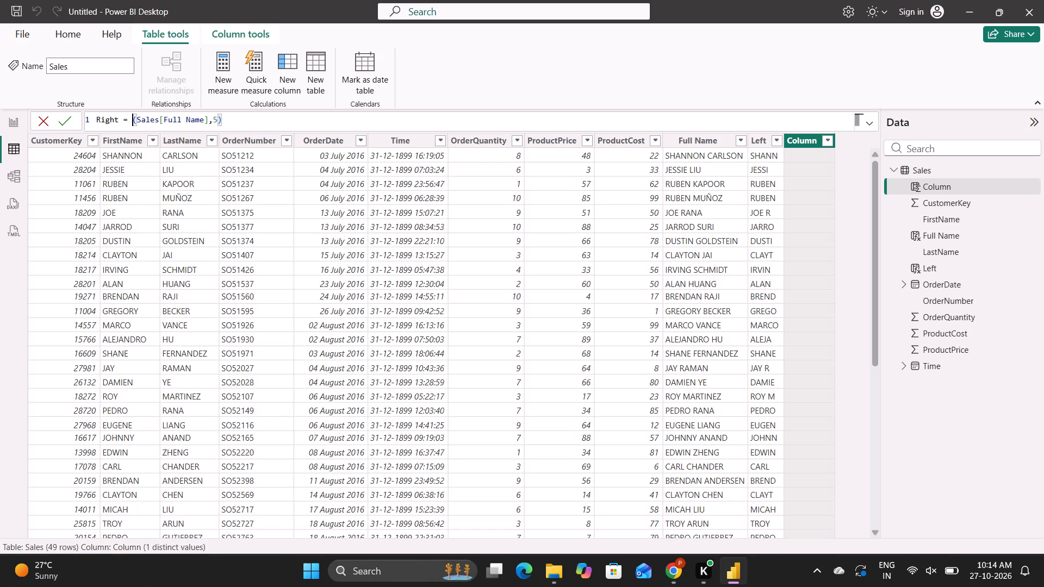
key(r)
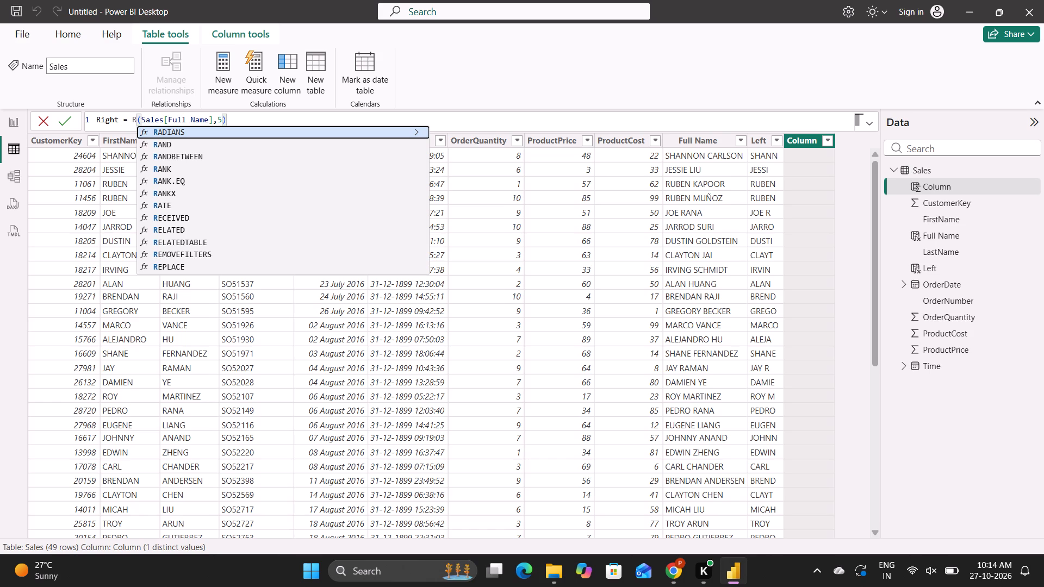
key(i)
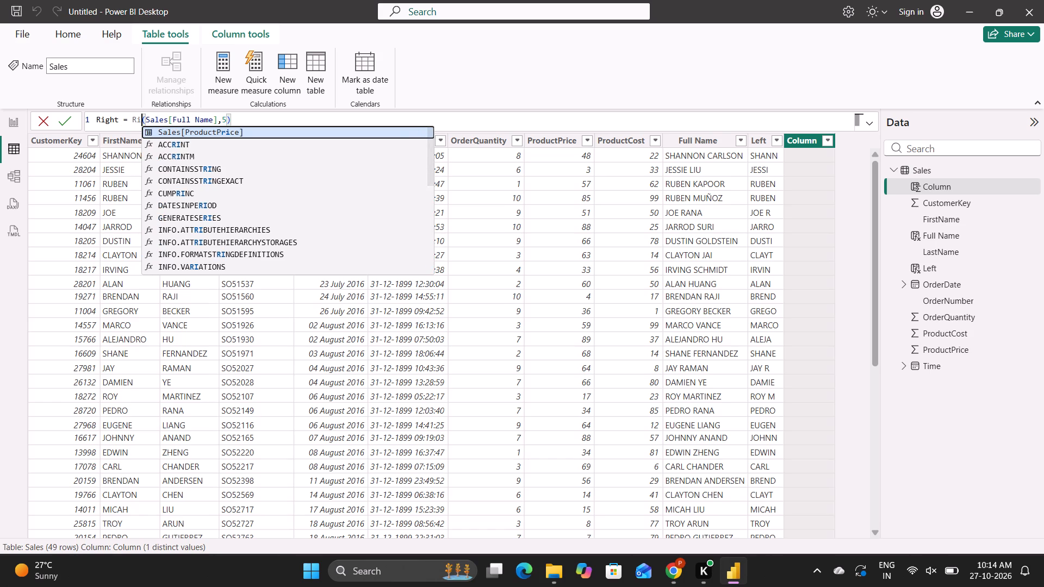
key(BackSpace)
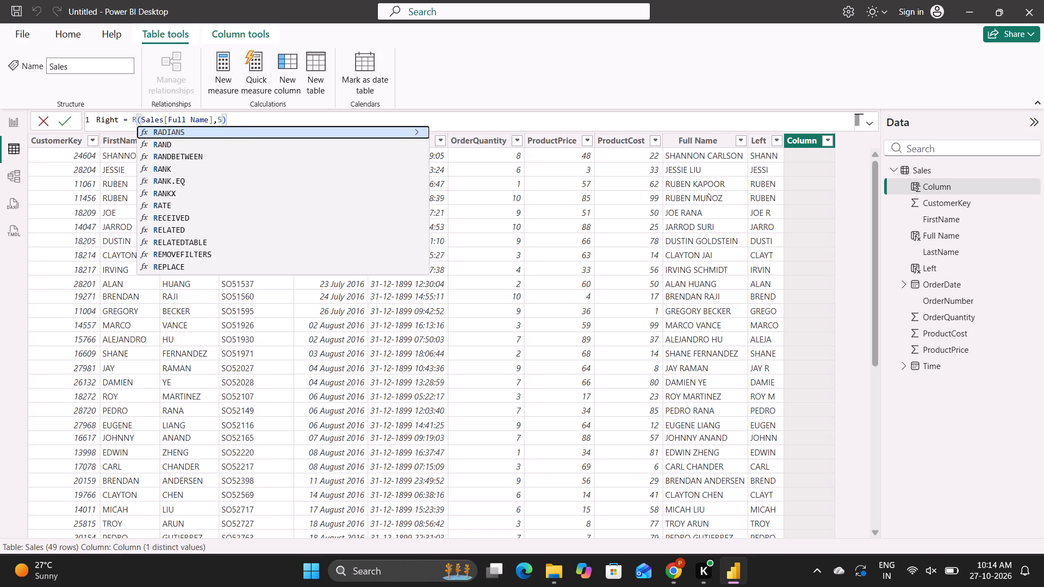
click(670, 572)
scroll(513, 418, down, 2)
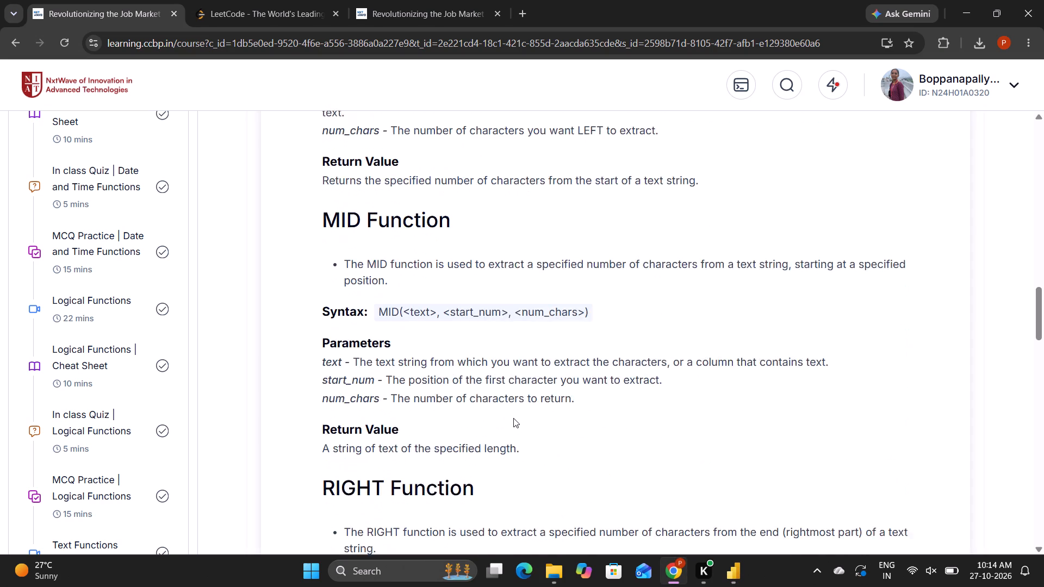
scroll(513, 418, down, 1)
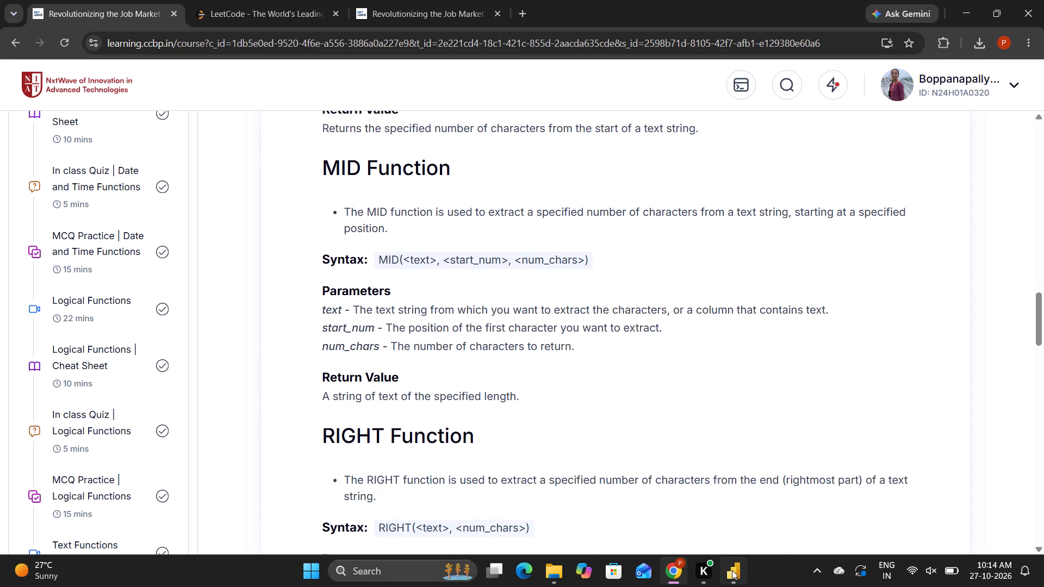
click(732, 570)
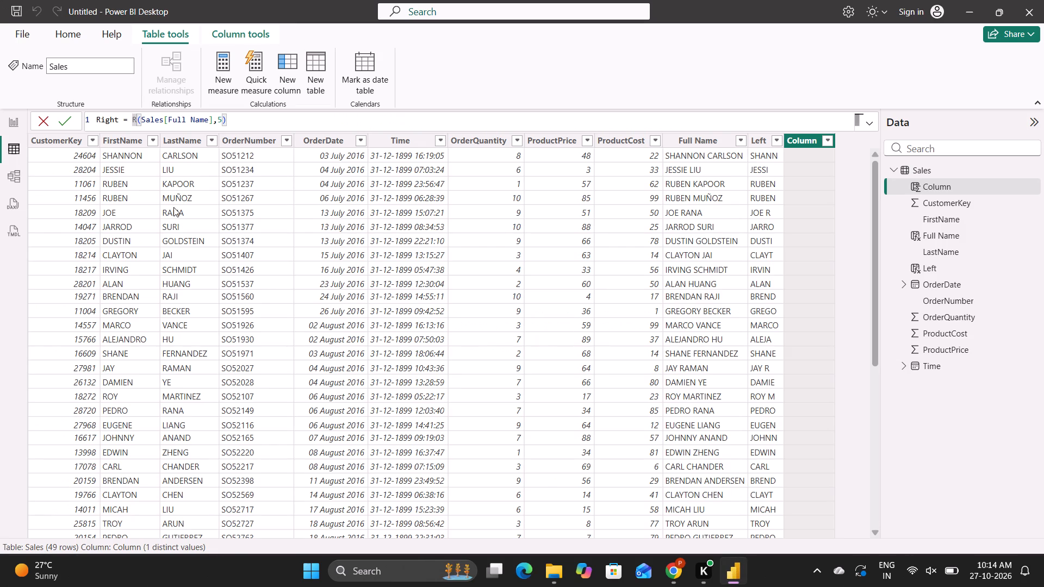
text(IGHT)
key(Return)
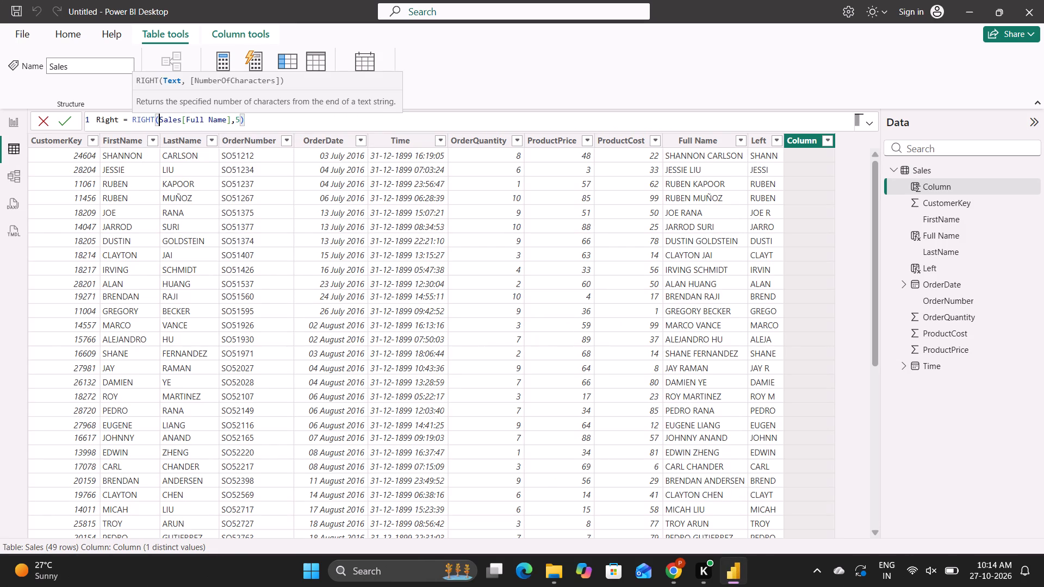
key(Return)
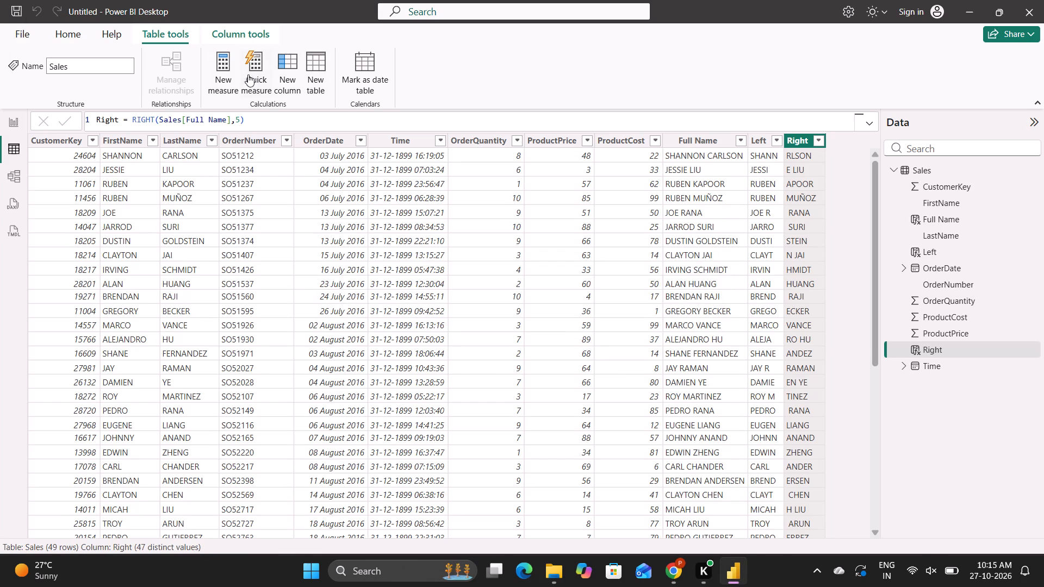
Add another calculated column to the Sales table, paste the copied Left formula into it and rename it Mid.
click(288, 61)
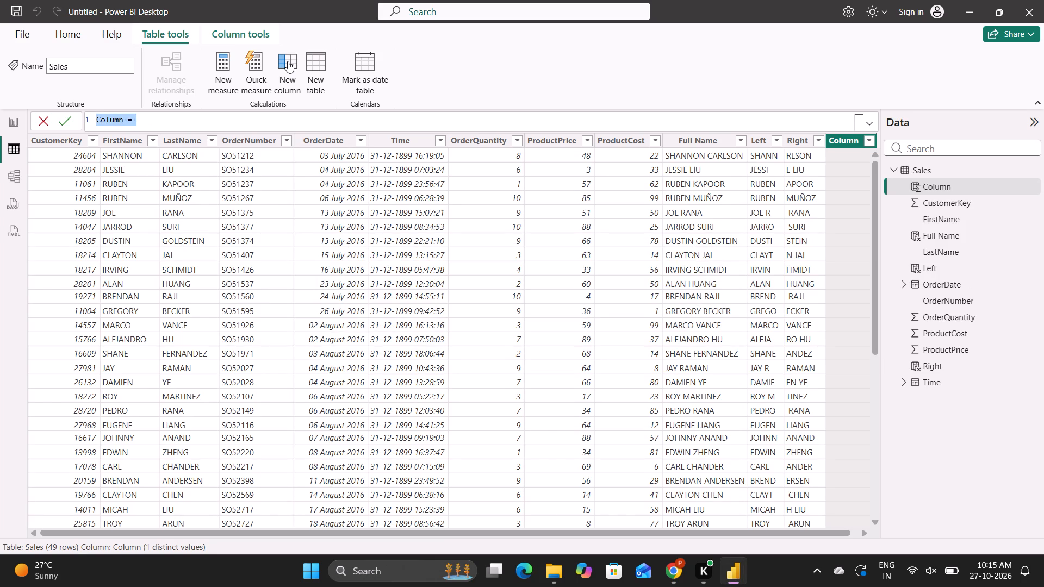
key(BackSpace)
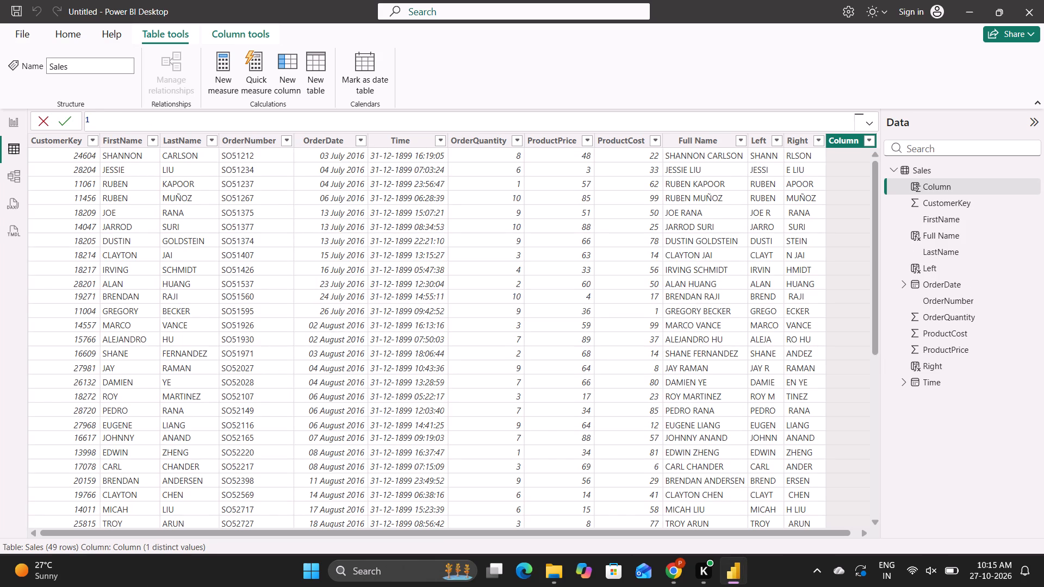
key(ctrl+v)
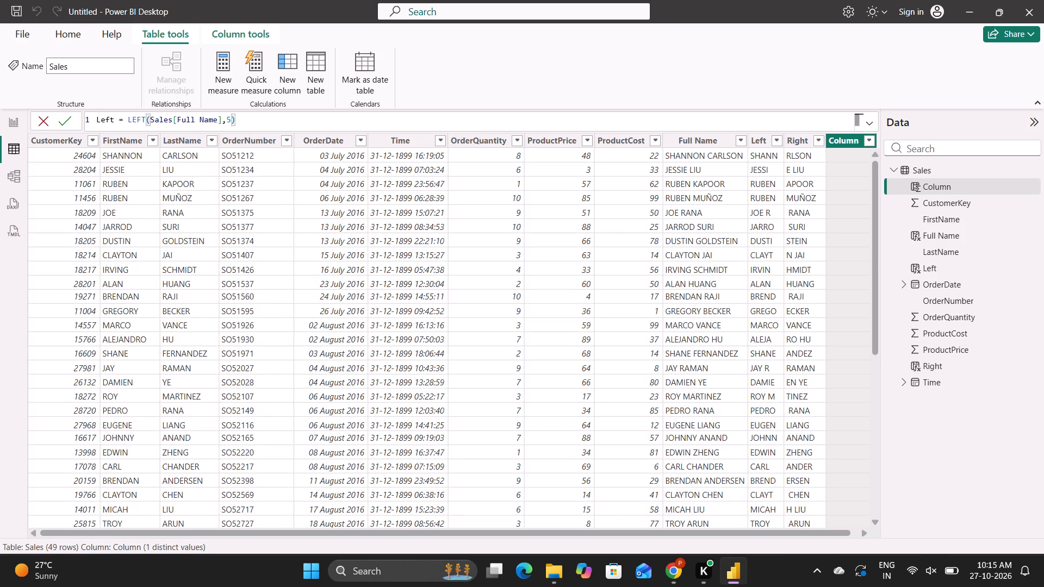
drag(114, 119, 83, 116)
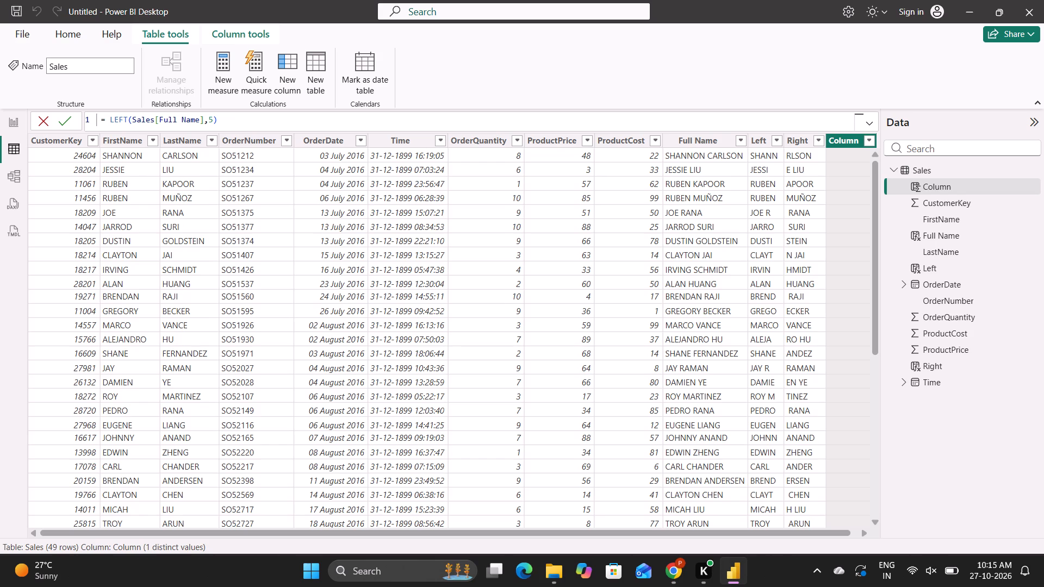
text(MI)
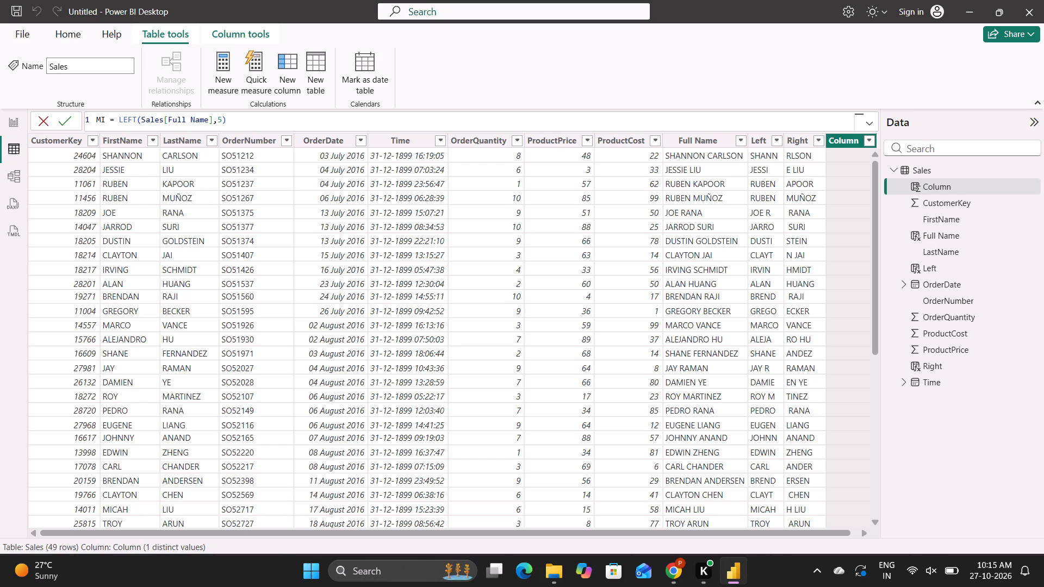
key(BackSpace)
text(id)
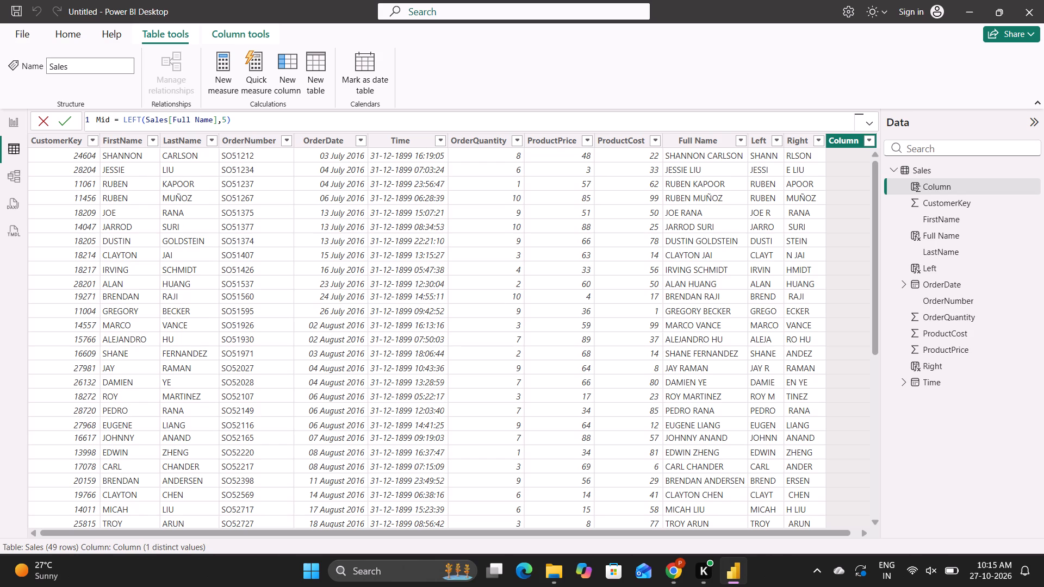
Replace the LEFT function in the Mid column's formula with MID.
key(Right)
key(Right)
key(Right)
key(Right)
key(Right)
key(Right)
key(Right)
key(BackSpace)
key(BackSpace)
key(BackSpace)
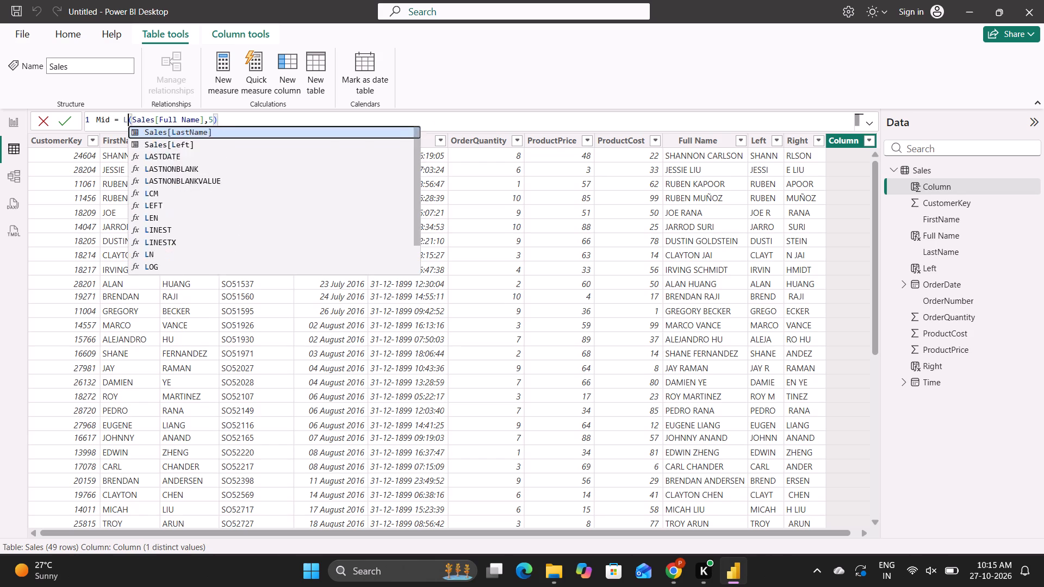
key(BackSpace)
text(MI)
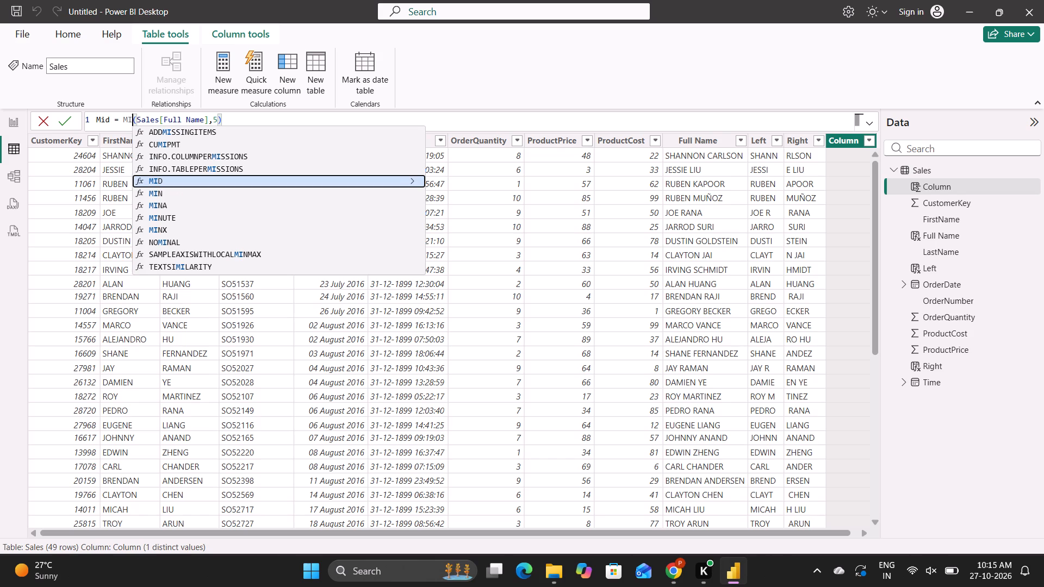
key(BackSpace)
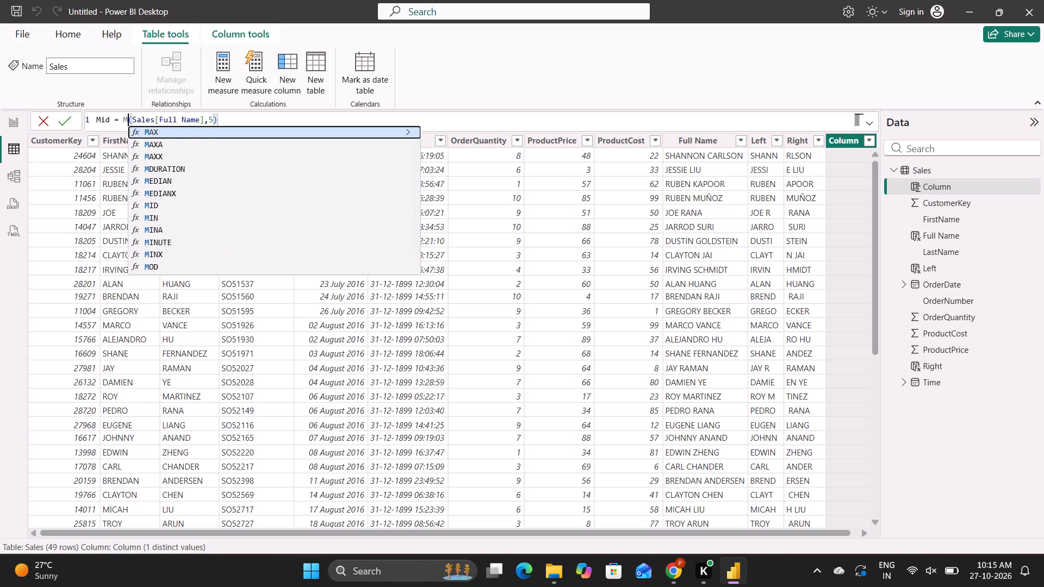
key(i)
key(Return)
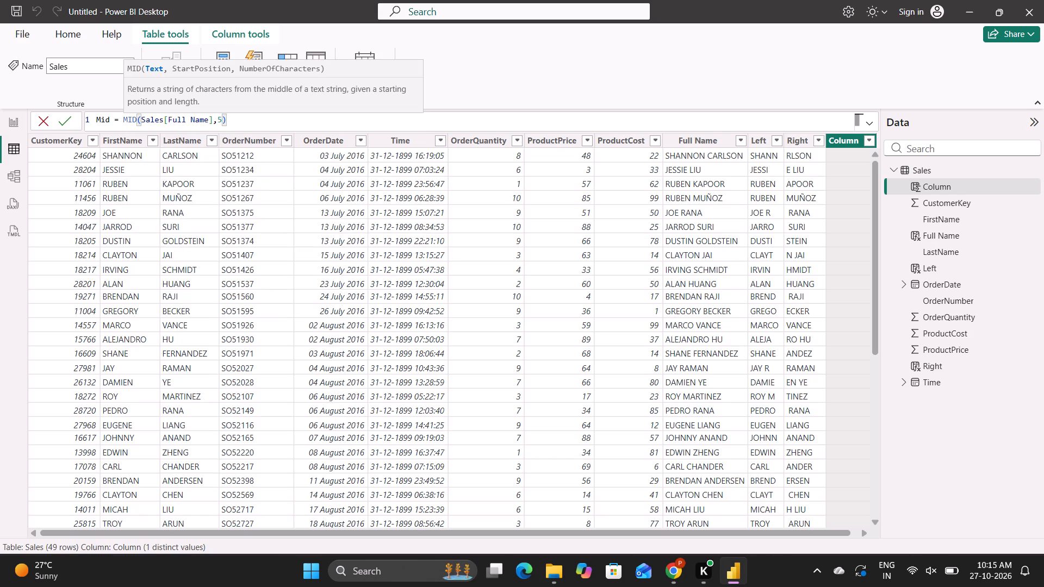
Change the argument after Sales[Full Name] in the Mid formula to 3 as the start position.
key(Right)
key(Right)
key(Right)
key(Right)
key(Right)
key(Right)
key(Right)
key(Right)
key(Right)
key(Right)
key(Right)
key(Right)
key(Right)
key(Right)
key(Right)
key(Right)
key(Right)
key(Right)
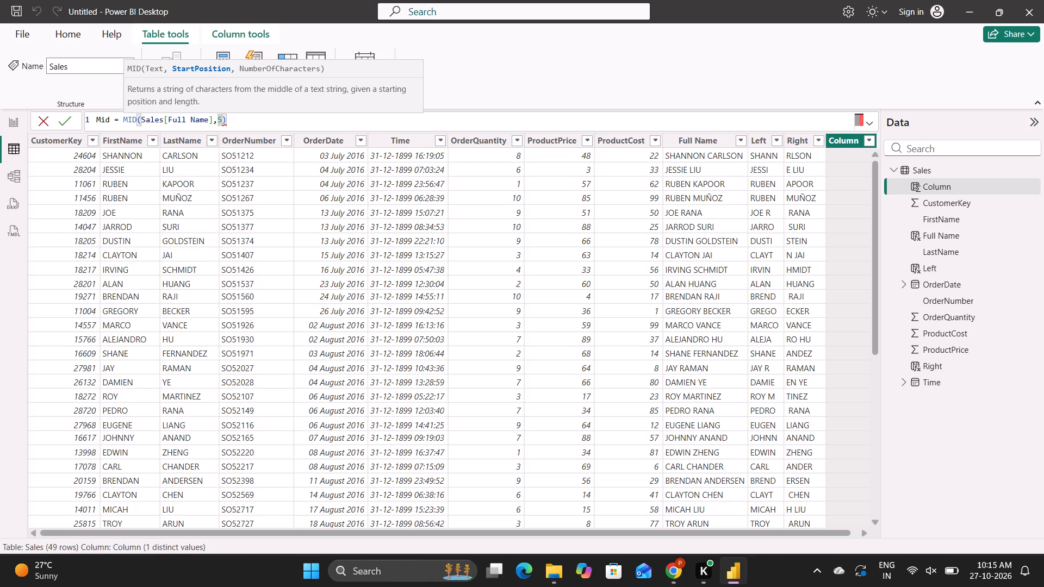
key(BackSpace)
key(3)
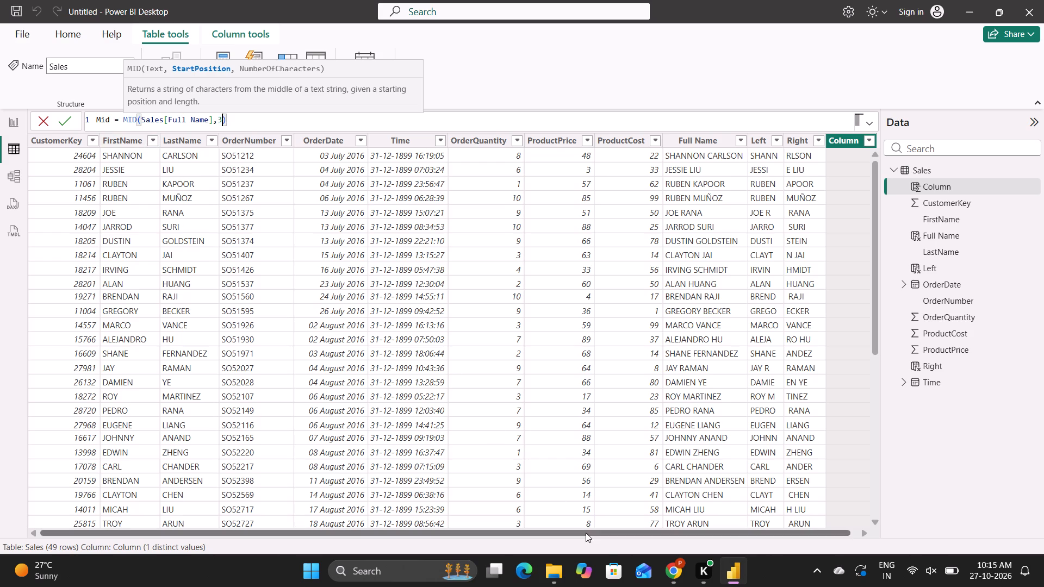
Check the MID syntax in the Chrome cheat sheet, then in Power BI Desktop add 5 as the number of characters and commit the formula.
click(675, 564)
scroll(527, 432, down, 2)
scroll(527, 432, up, 1)
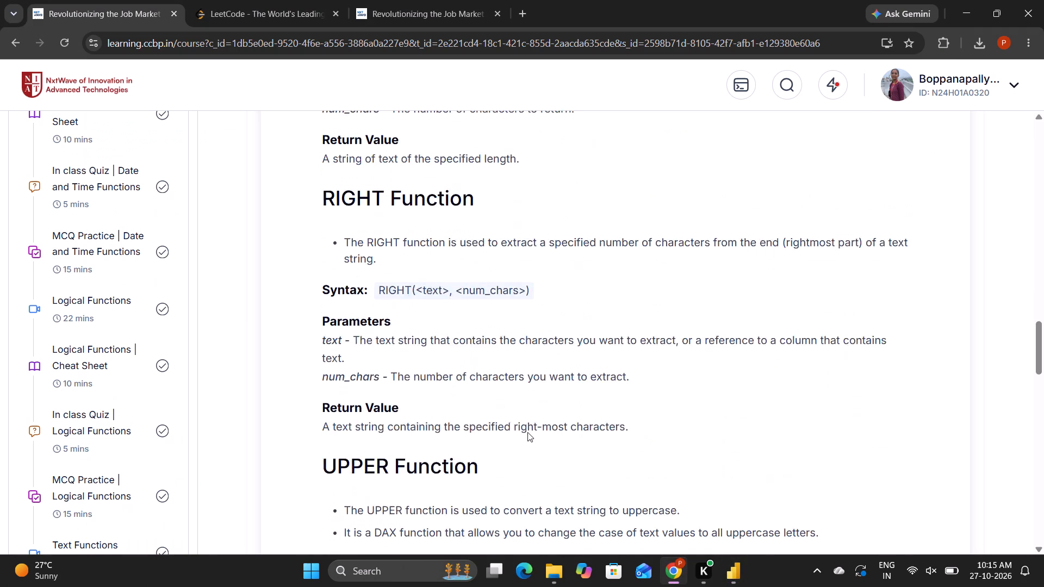
scroll(527, 432, up, 3)
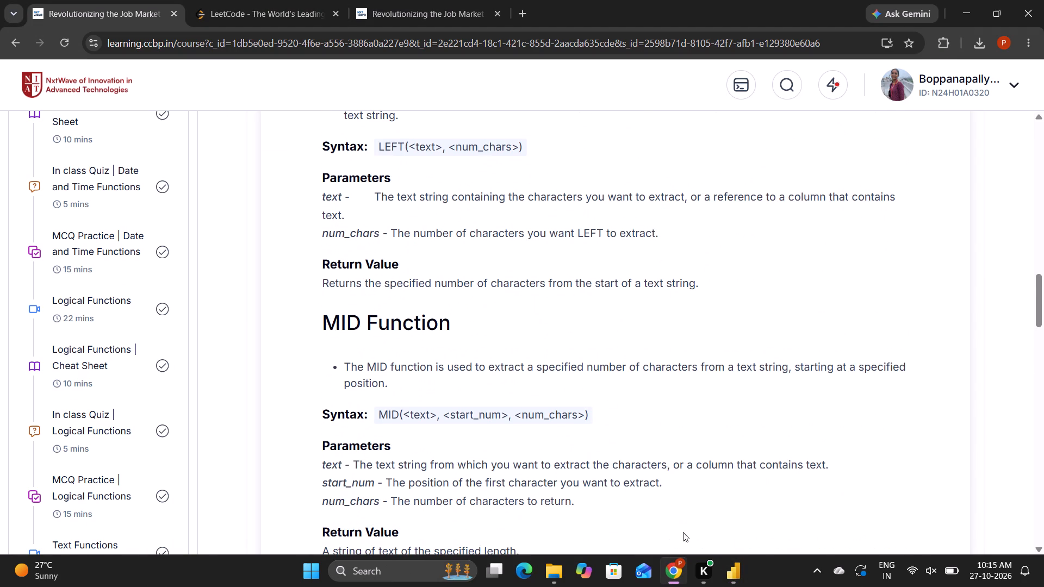
click(723, 571)
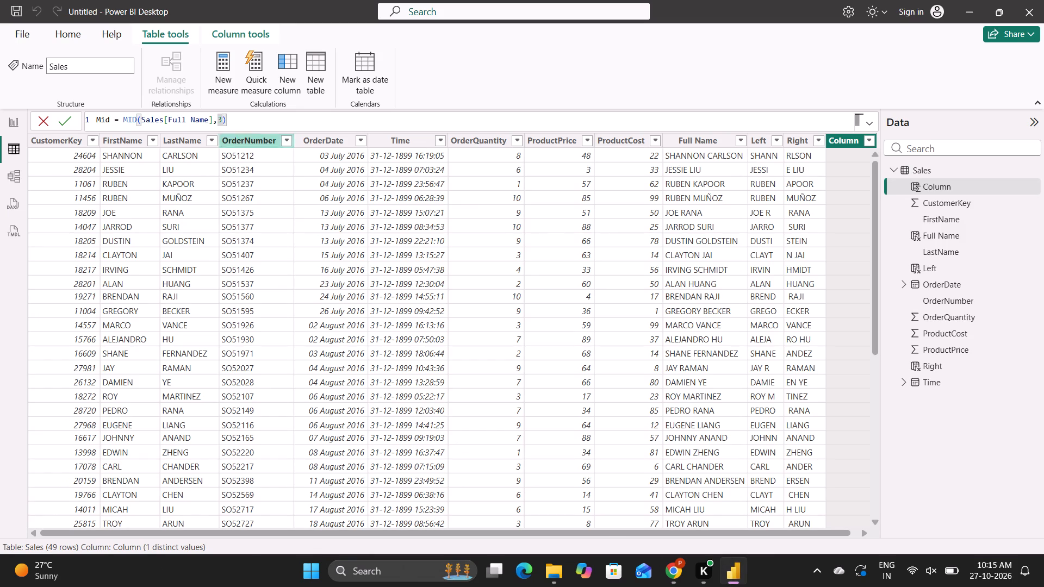
key(comma)
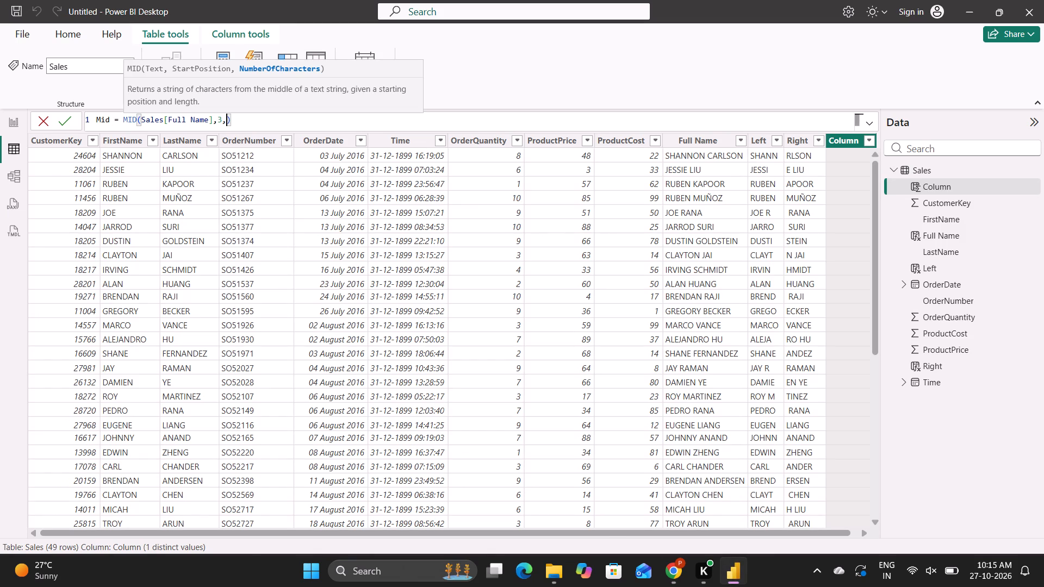
key(5)
key(Return)
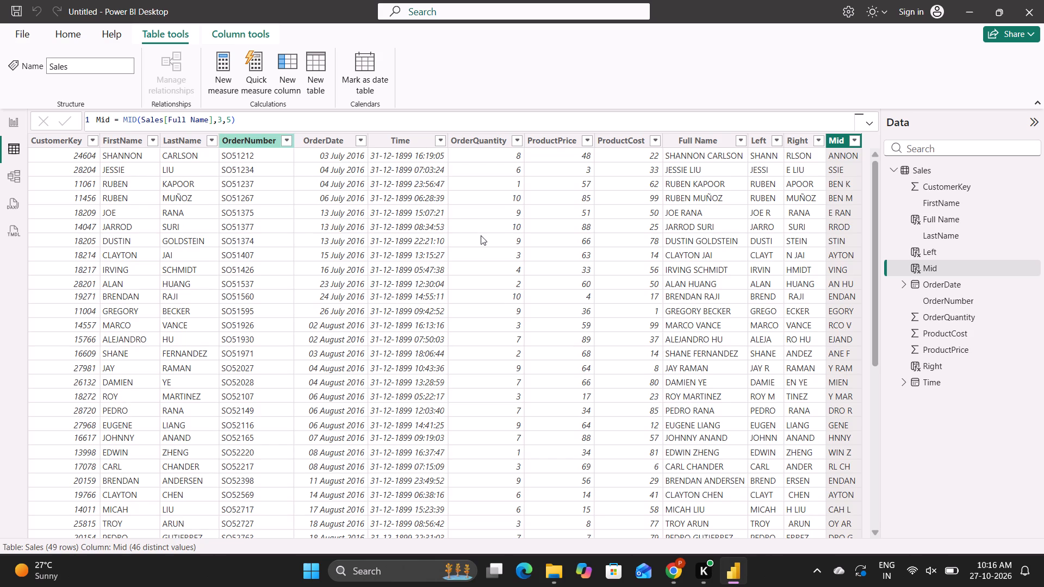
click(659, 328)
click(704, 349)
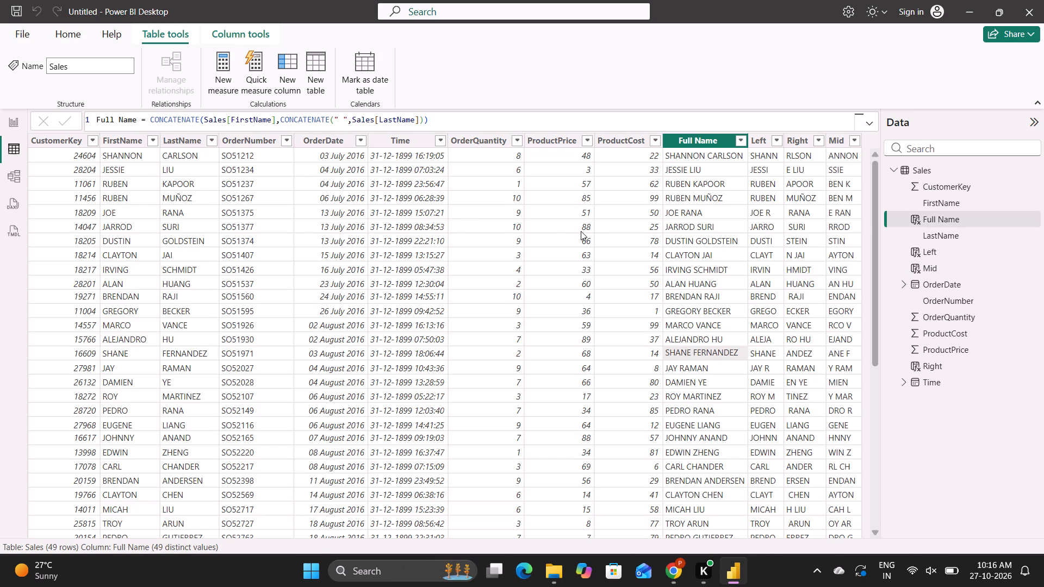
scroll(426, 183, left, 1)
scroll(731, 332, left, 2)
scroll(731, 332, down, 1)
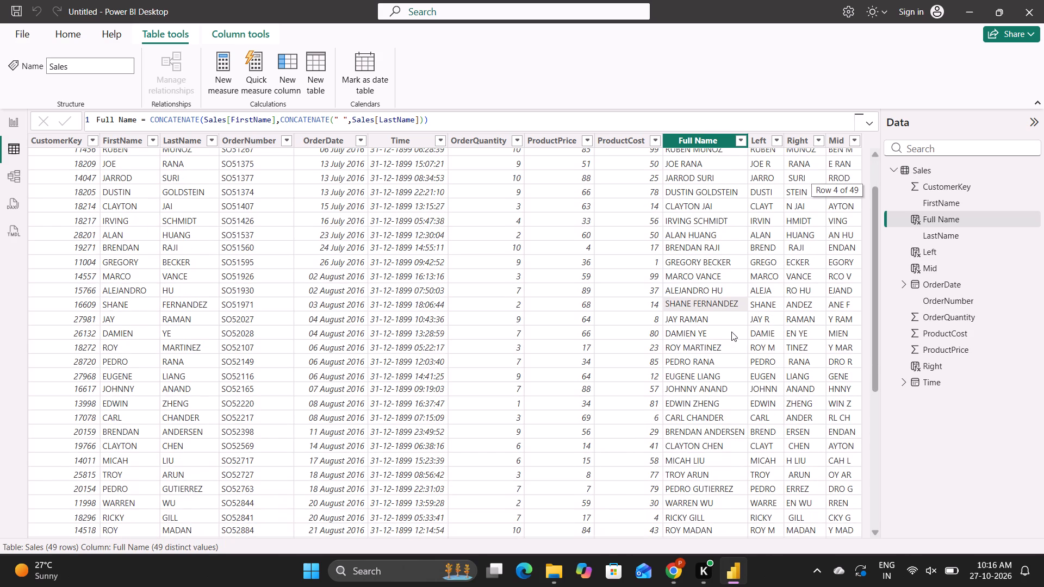
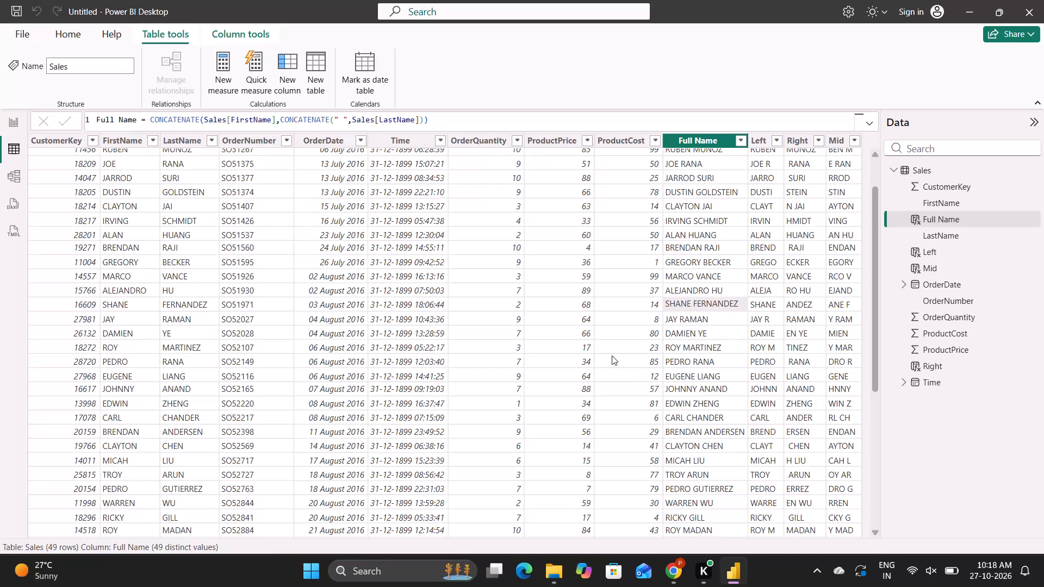
Switch to Chrome and read the cheat sheet sections after MID, from RIGHT through SUBSTITUTE, focusing on UPPER and LOWER.
scroll(612, 355, up, 3)
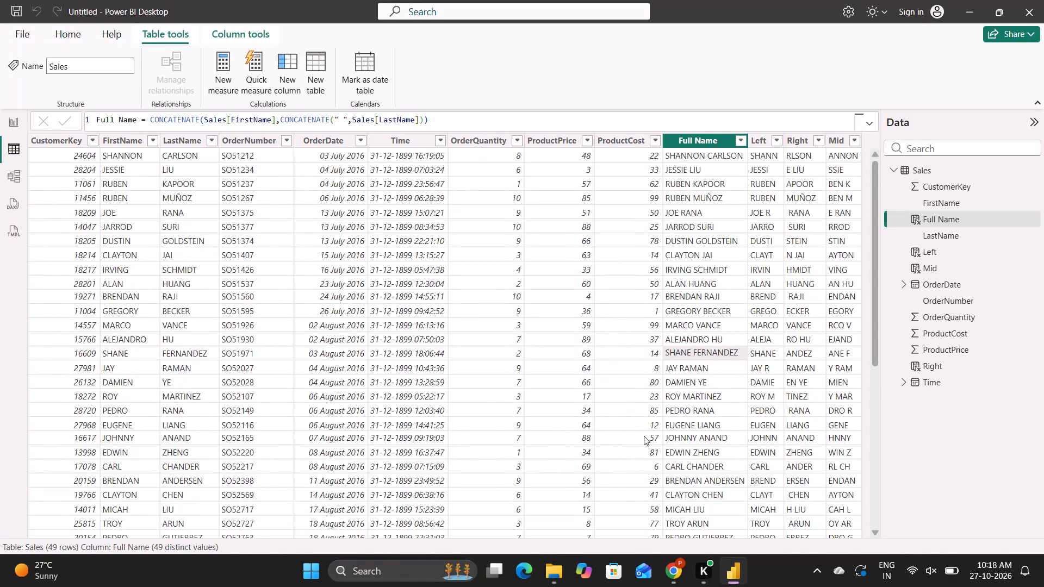
scroll(644, 436, up, 3)
click(668, 572)
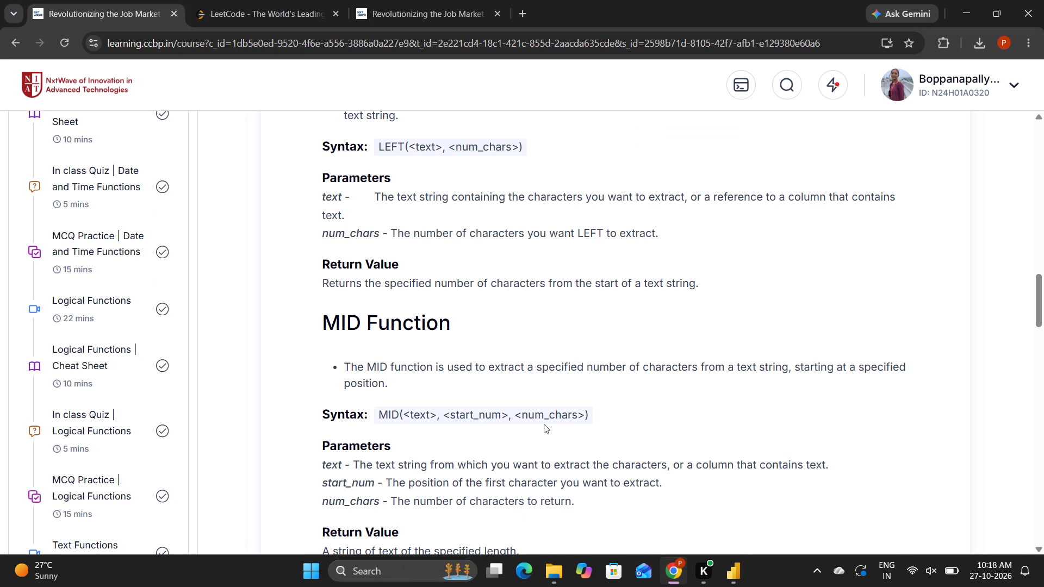
scroll(544, 424, down, 3)
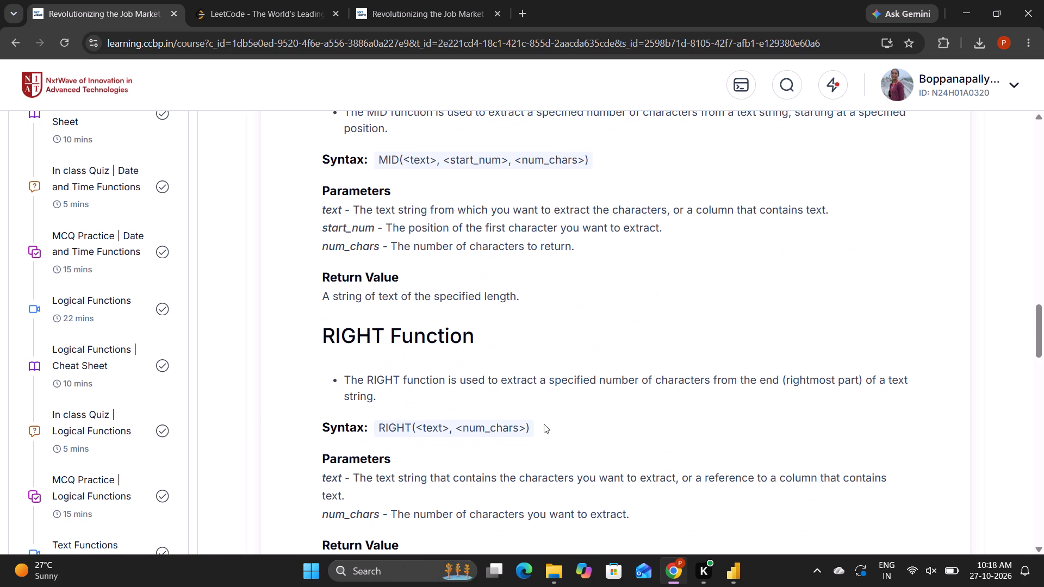
scroll(544, 424, down, 3)
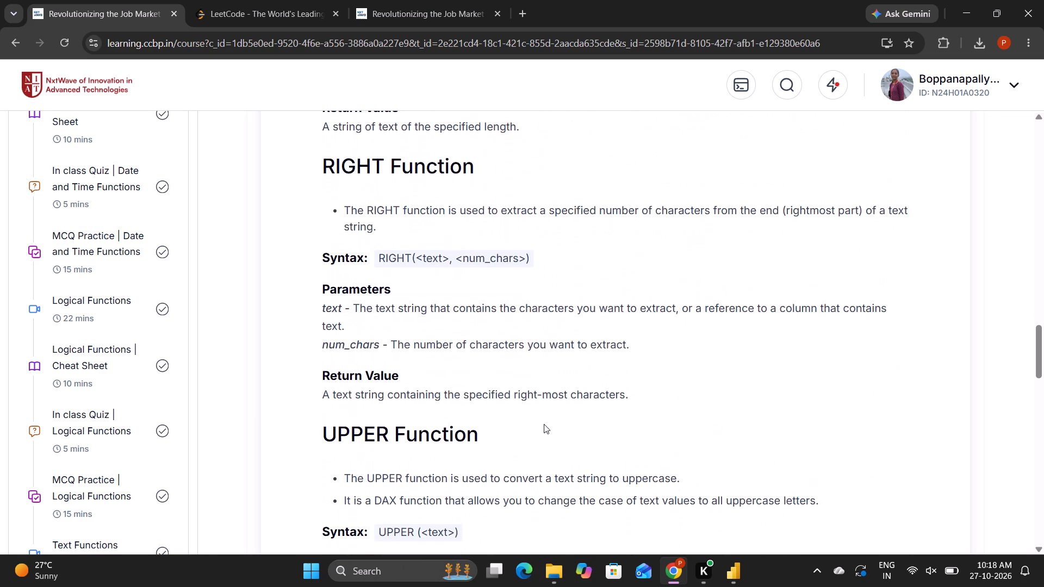
scroll(545, 403, down, 6)
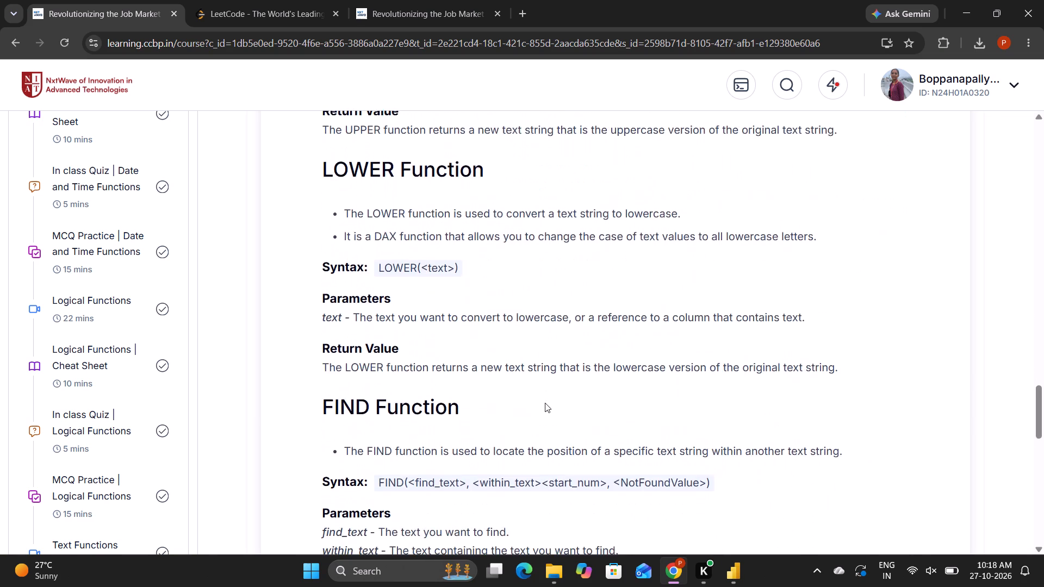
scroll(545, 403, down, 1)
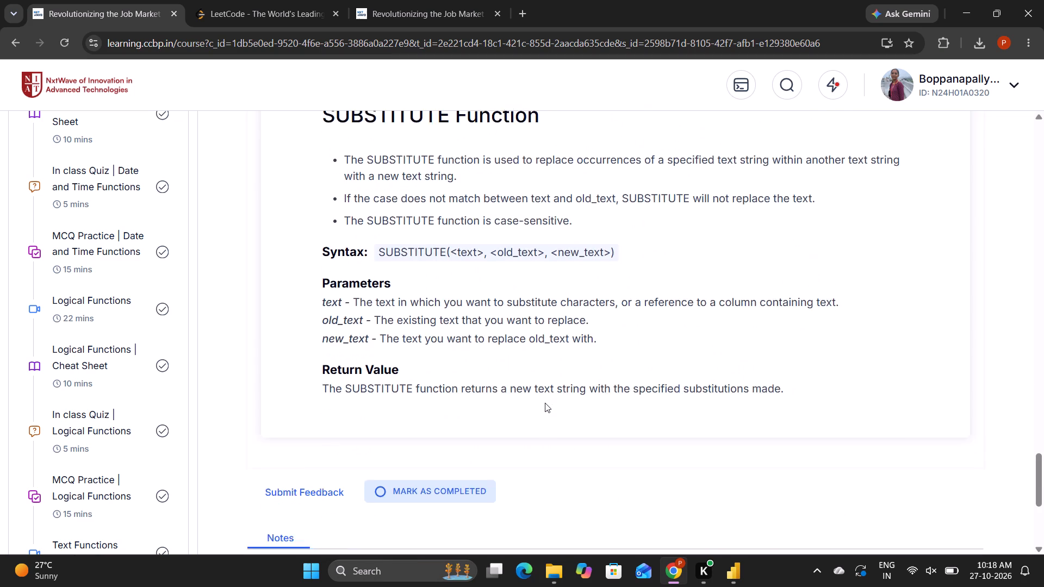
scroll(545, 403, down, 1)
scroll(545, 403, up, 5)
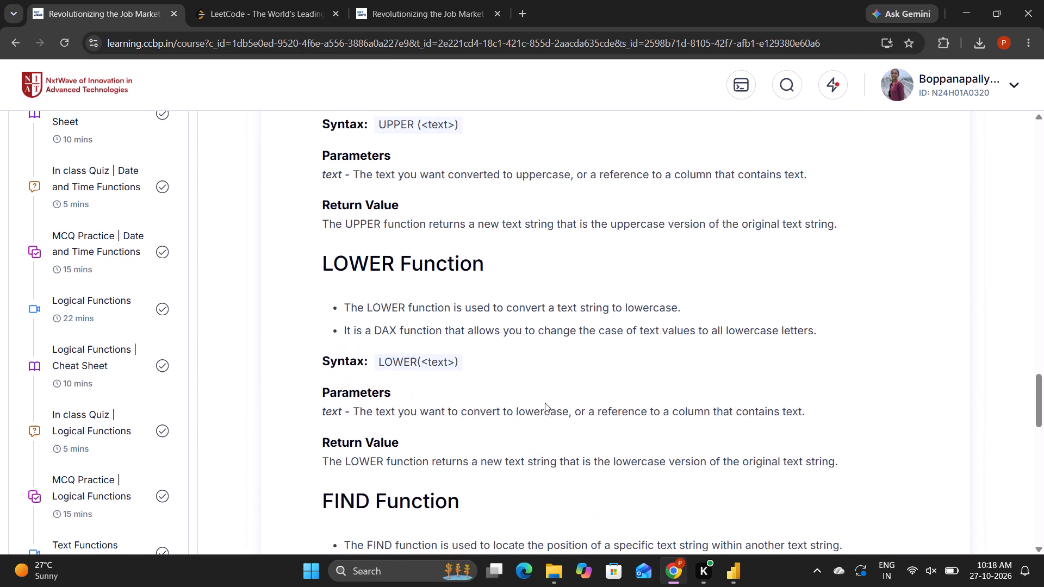
scroll(545, 403, up, 5)
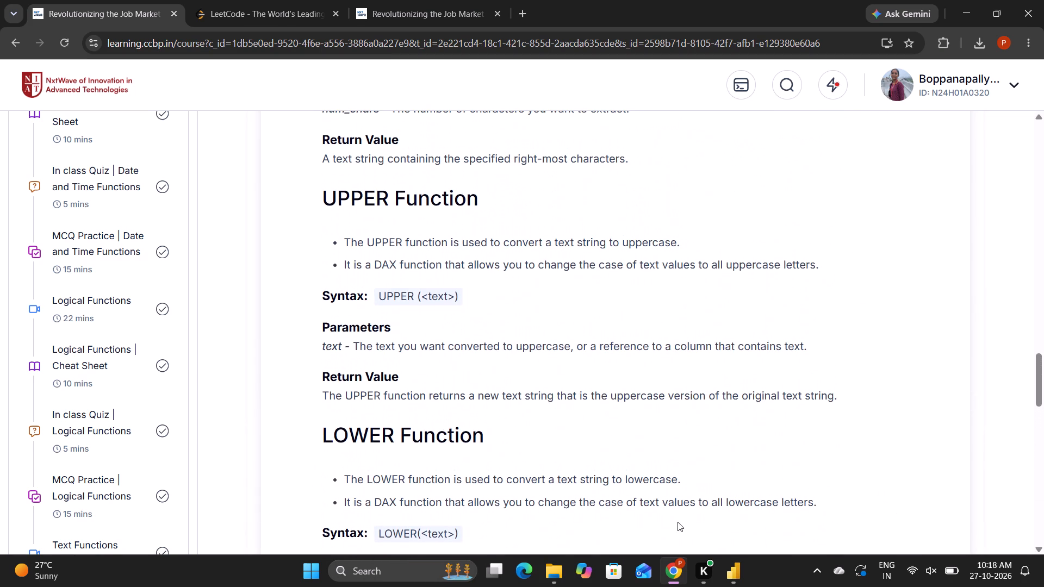
In Power BI Desktop, add a calculated column to the Sales table with the formula Lower = LOWER(Sales[Full Name]).
click(719, 576)
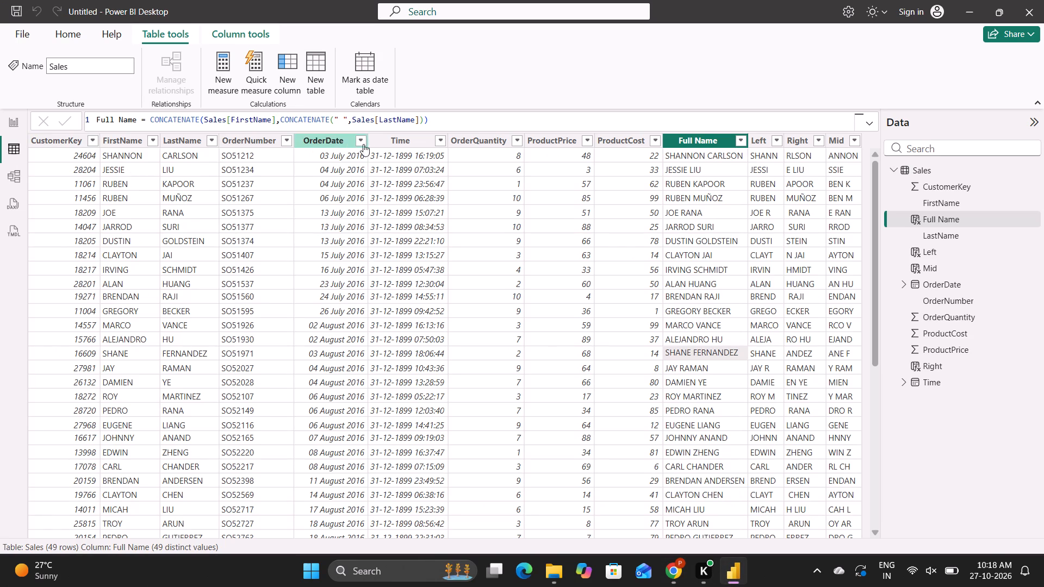
click(761, 140)
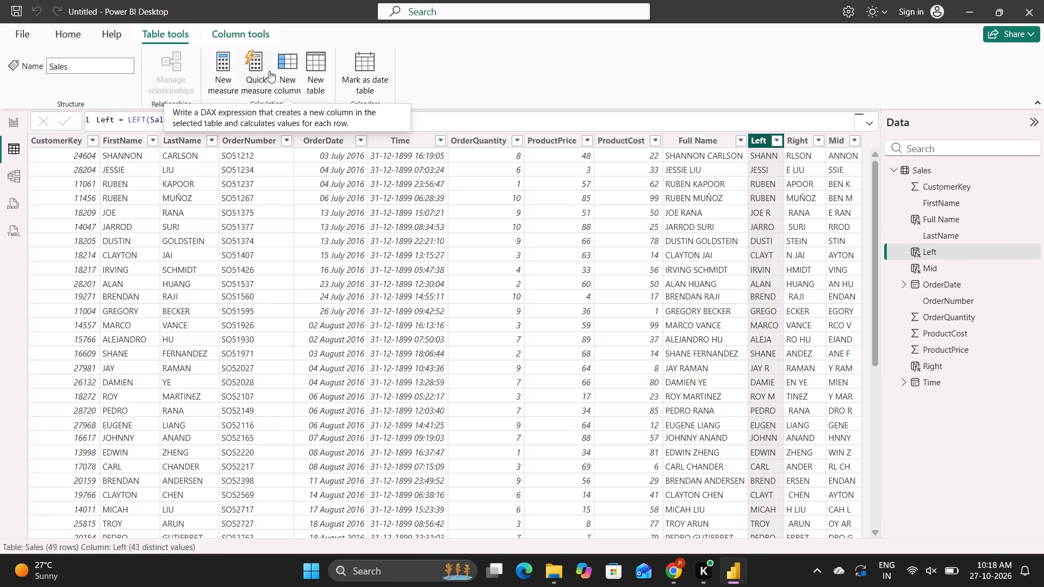
click(287, 74)
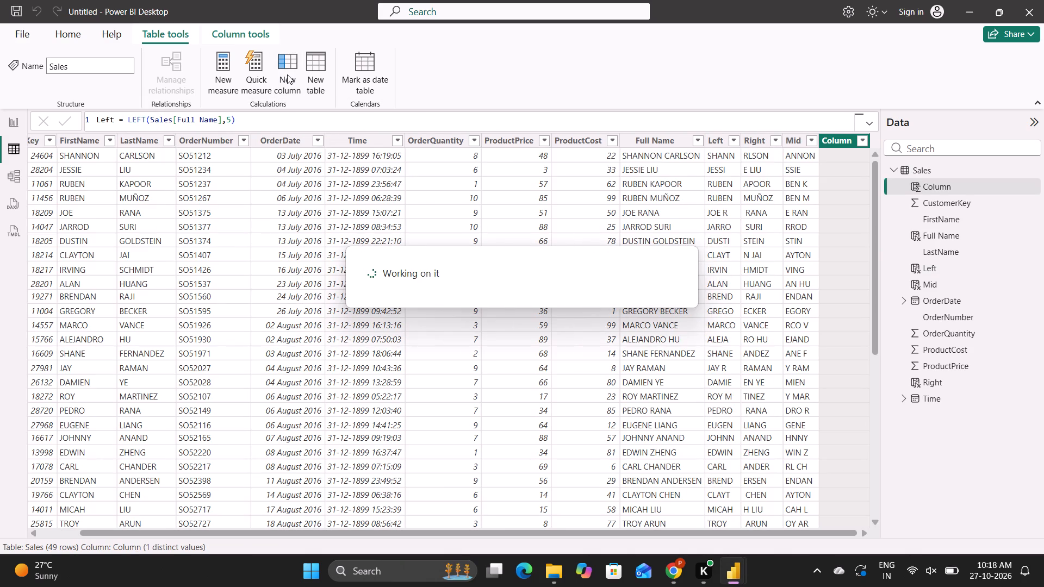
key(BackSpace)
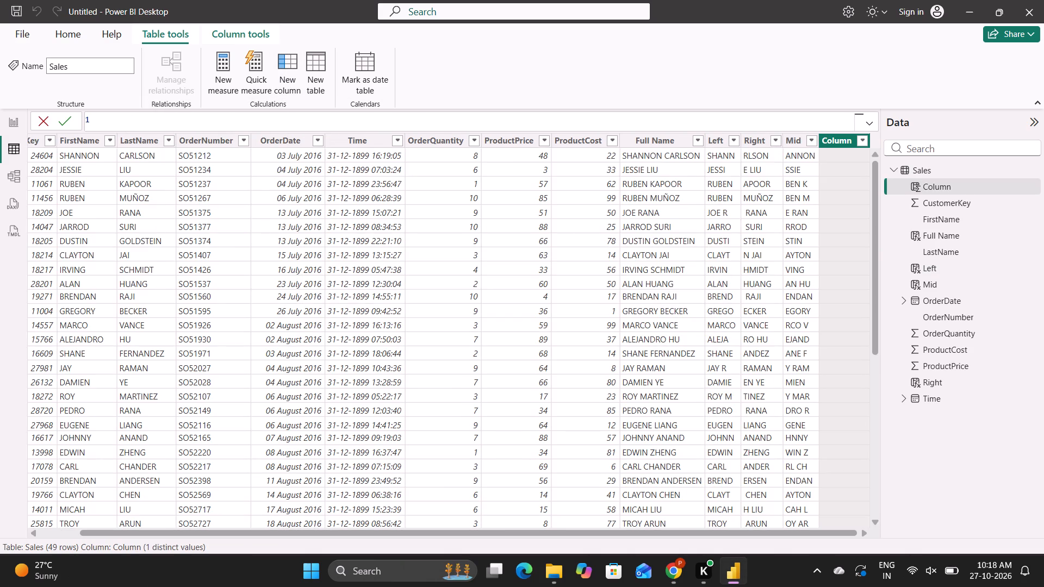
key(l)
text(LOWER)
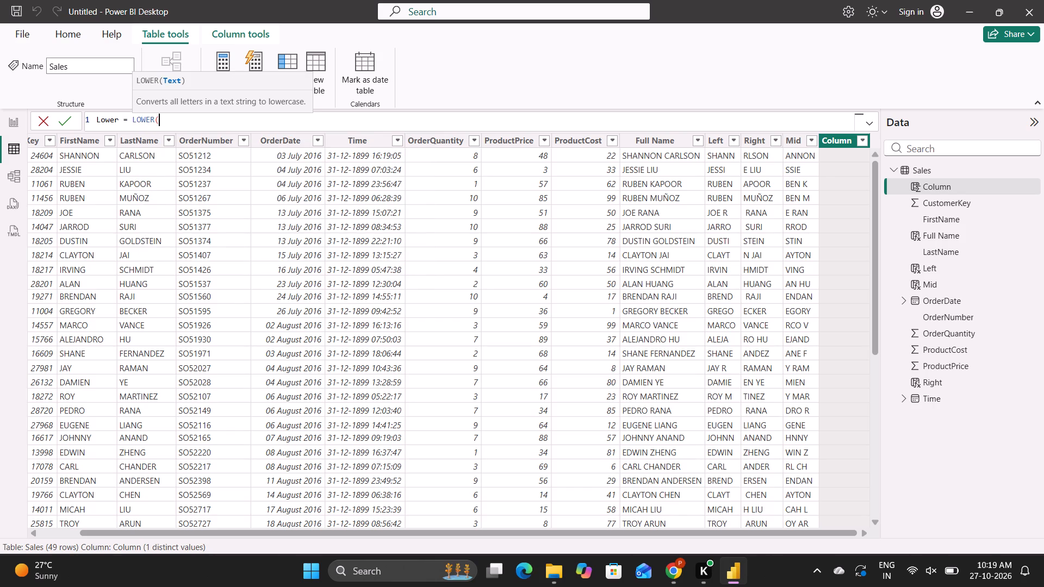
key(s)
key(Down)
key(Down)
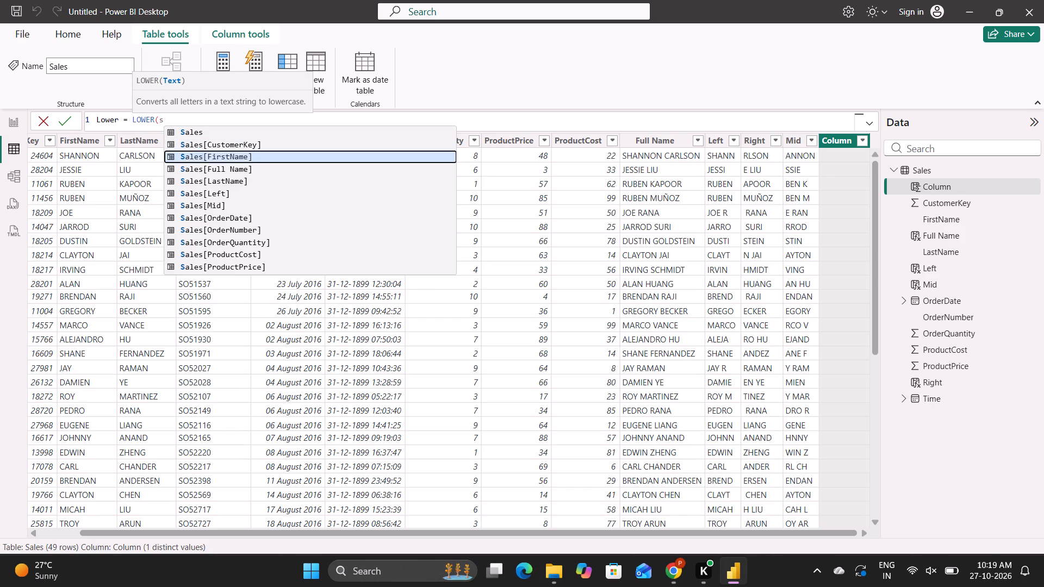
key(Down)
key(Return)
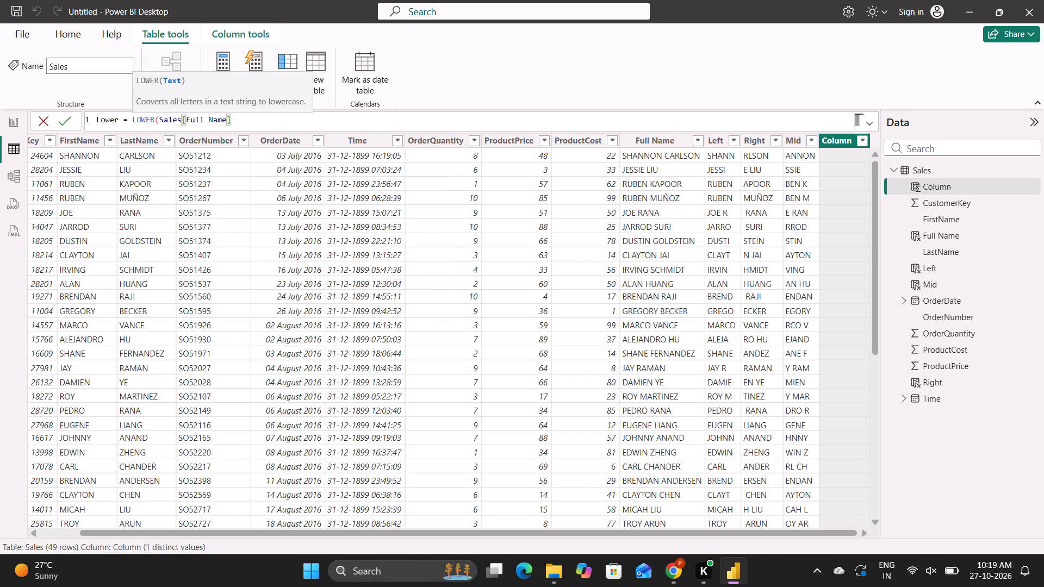
key(shift+parenright)
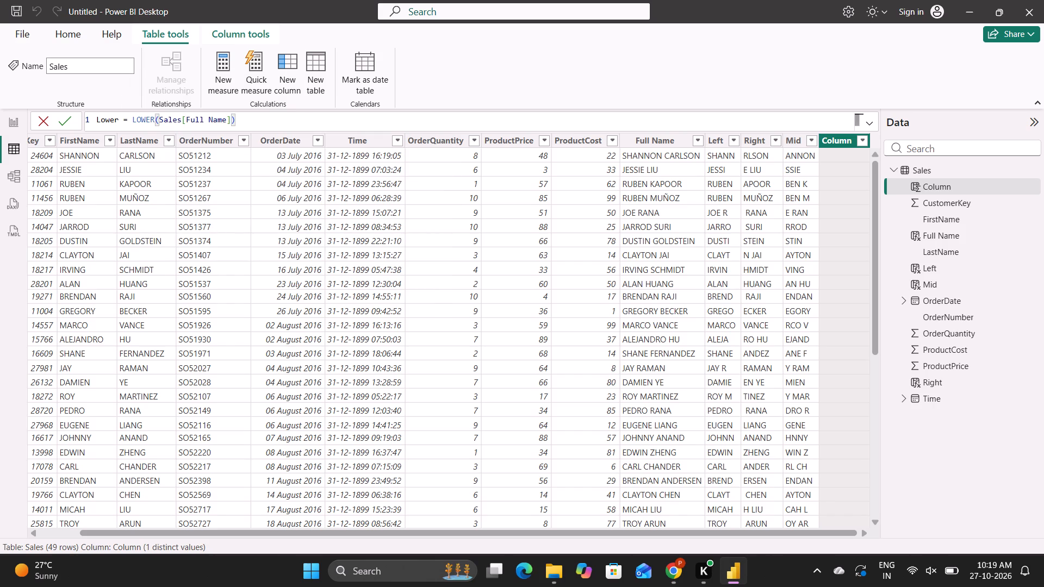
key(Return)
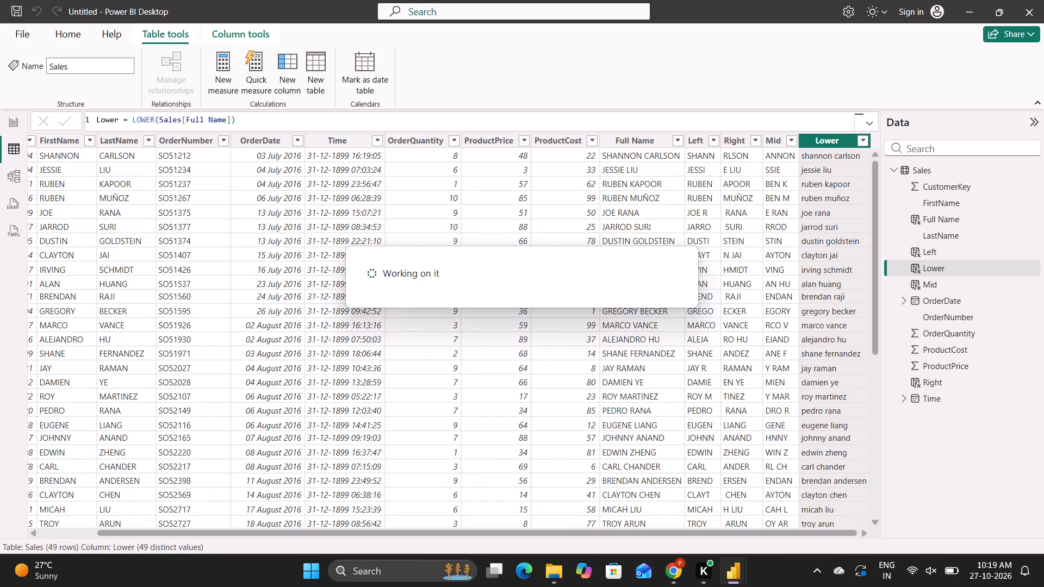
Copy the Lower column's formula into another new calculated column in Sales and rename that column Upper.
click(269, 122)
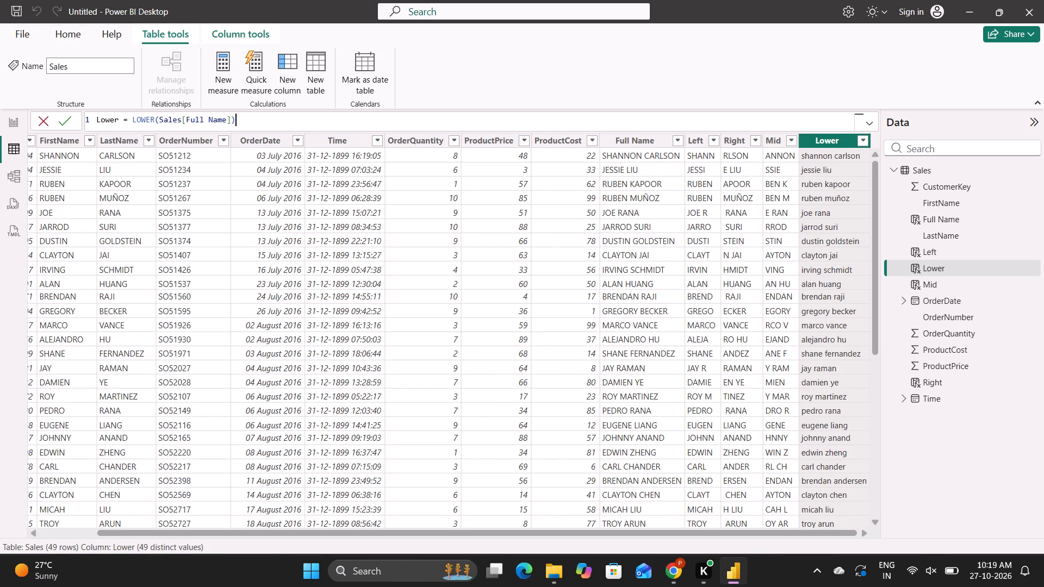
key(ctrl+a)
key(ctrl+c)
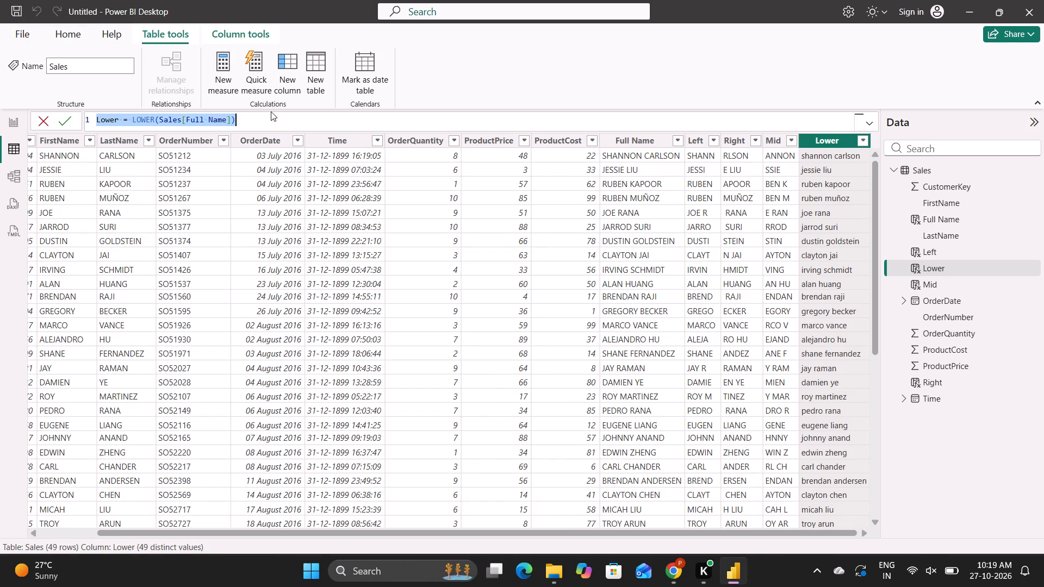
click(283, 68)
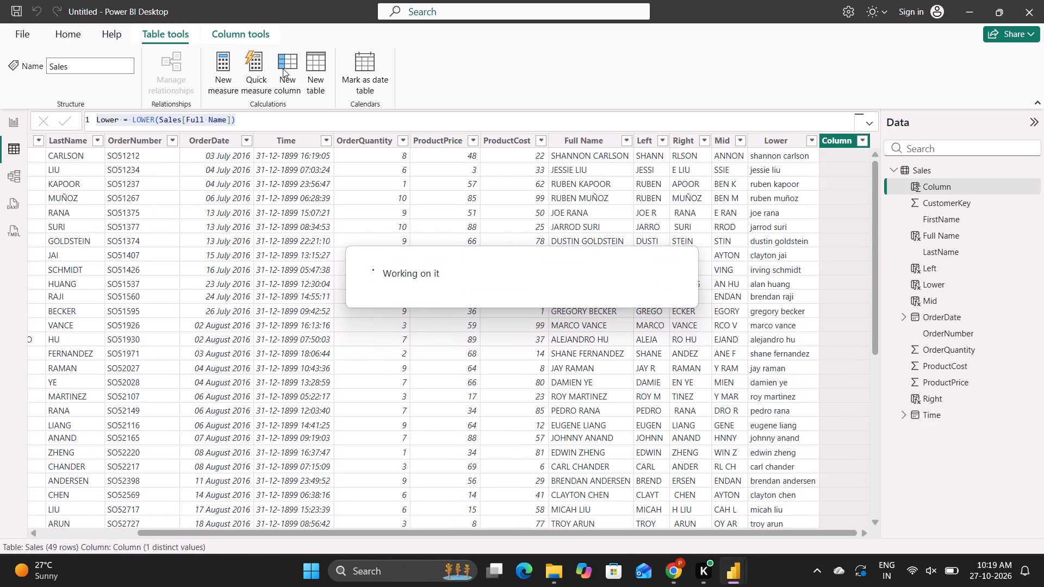
key(BackSpace)
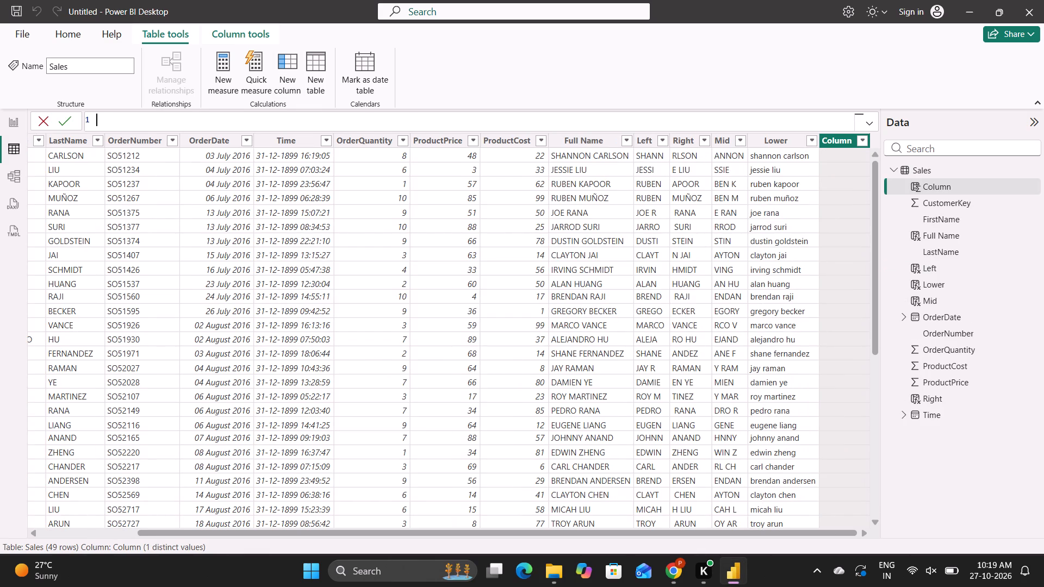
key(ctrl+v)
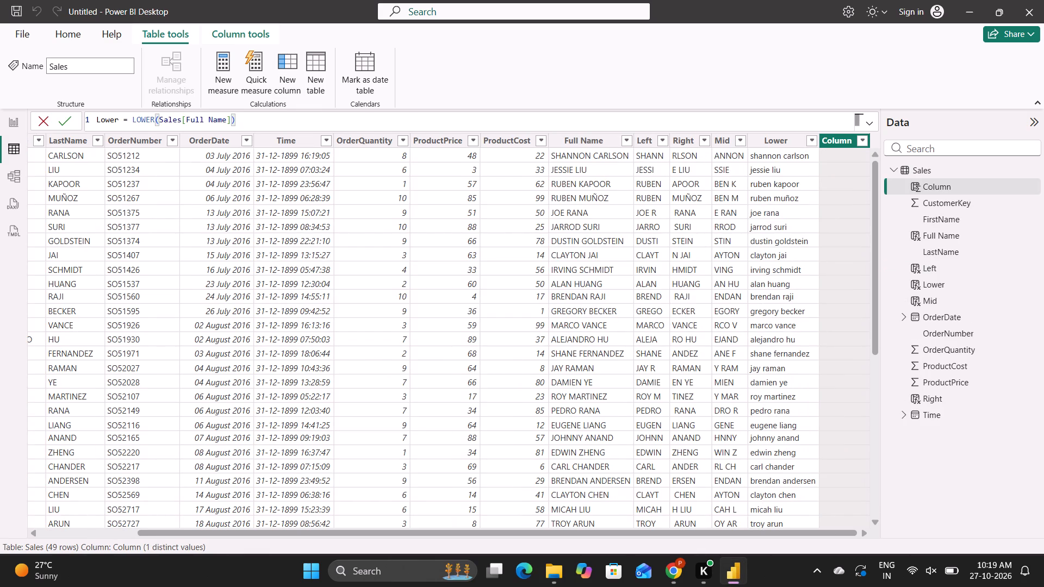
drag(117, 122, 98, 122)
key(BackSpace)
key(BackSpace)
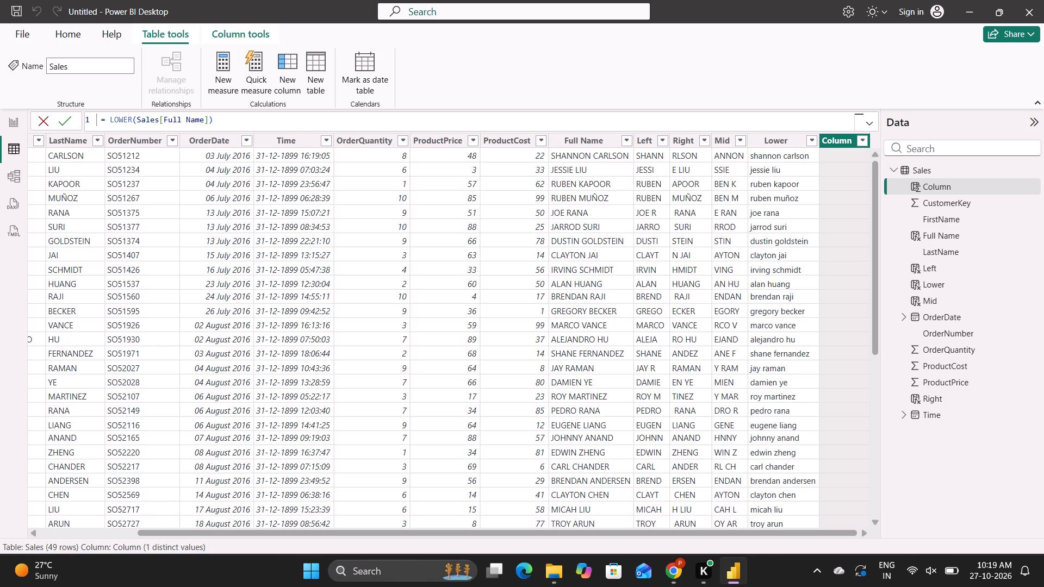
key(u)
text(pper)
Replace the LOWER function in the Upper column's formula with UPPER and commit the formula.
drag(152, 118, 135, 116)
key(BackSpace)
key(BackSpace)
key(u)
text(PP)
key(Return)
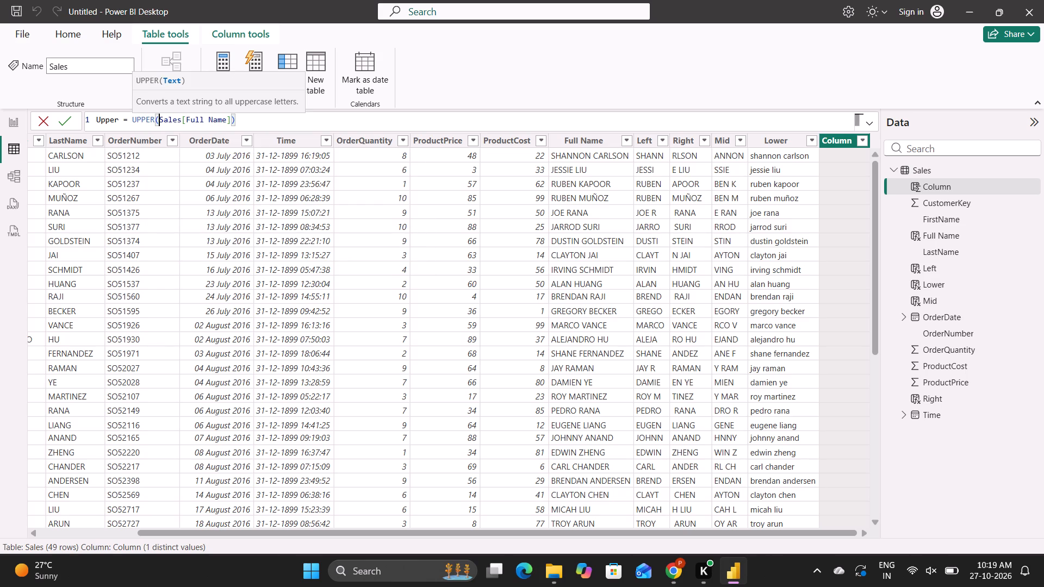
key(Return)
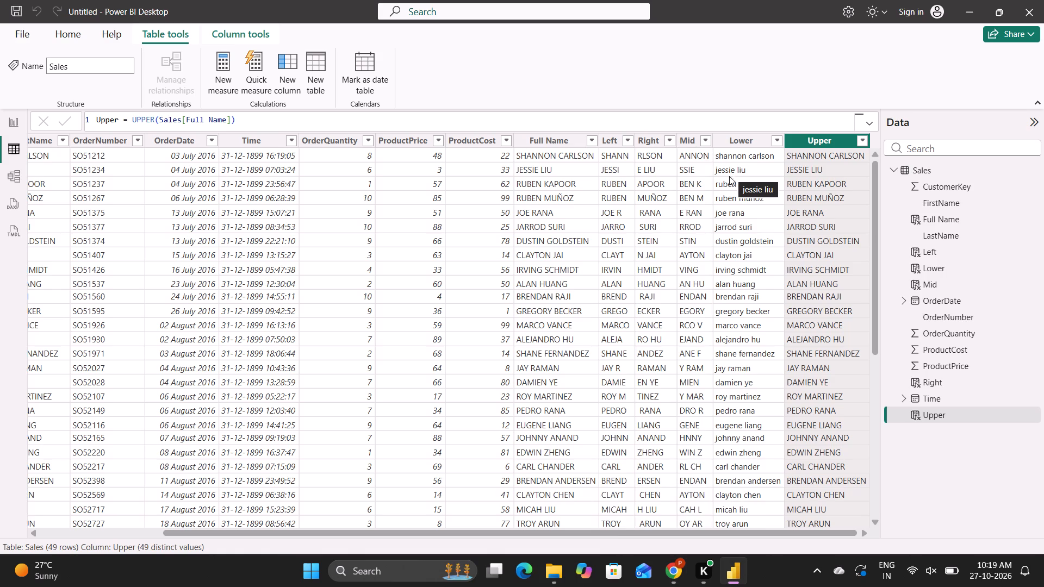
Change the Upper formula's column reference to Sales[Lower] and commit it.
scroll(739, 280, up, 2)
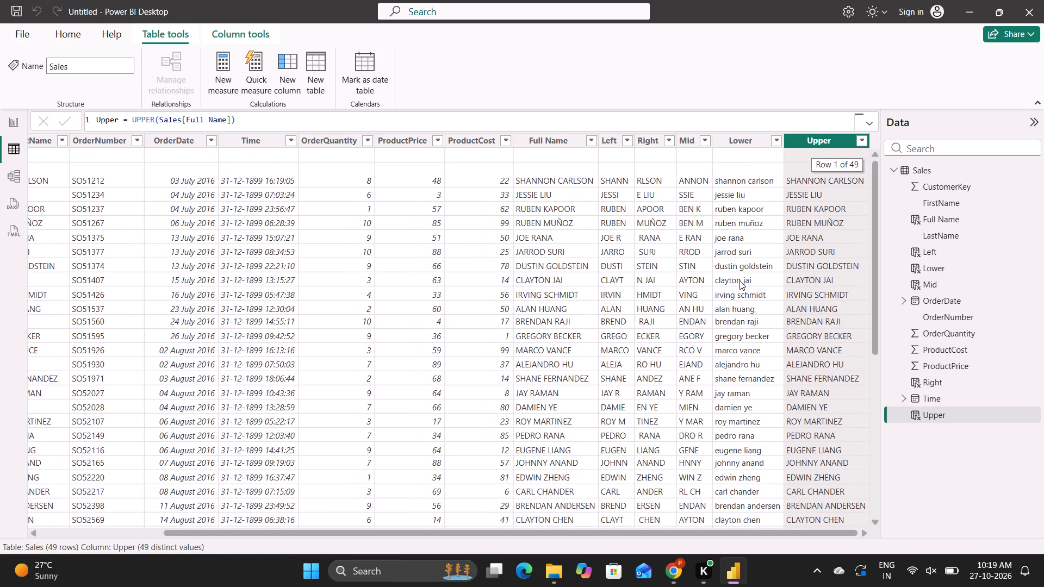
scroll(739, 280, up, 1)
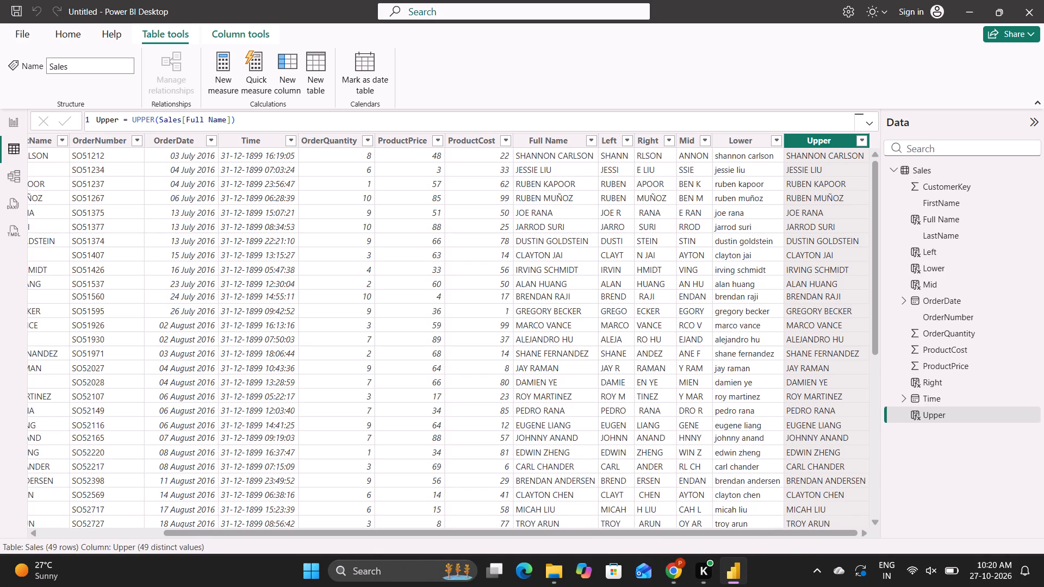
drag(182, 120, 174, 119)
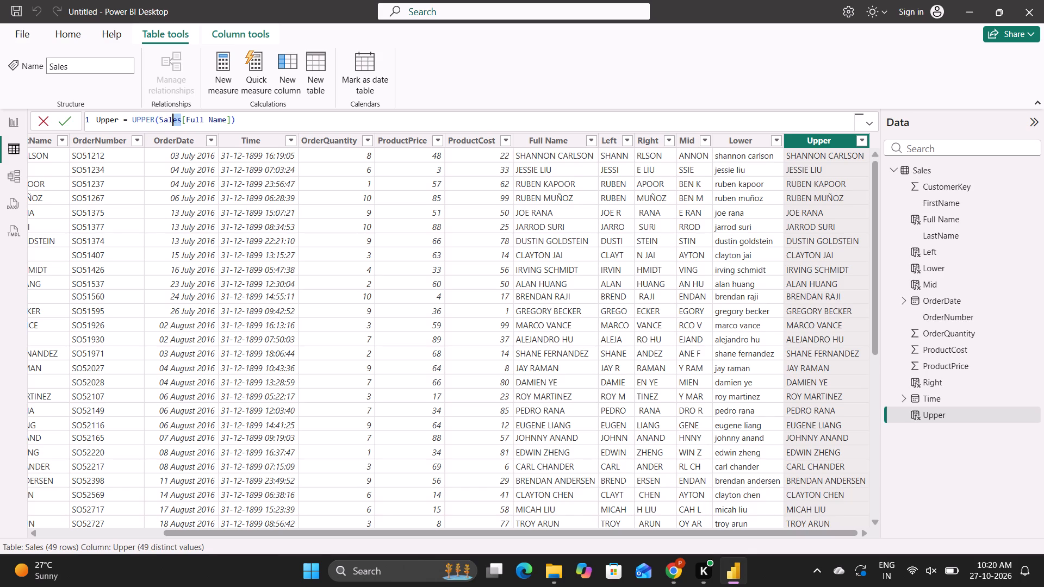
drag(174, 119, 164, 119)
click(164, 119)
drag(185, 120, 215, 120)
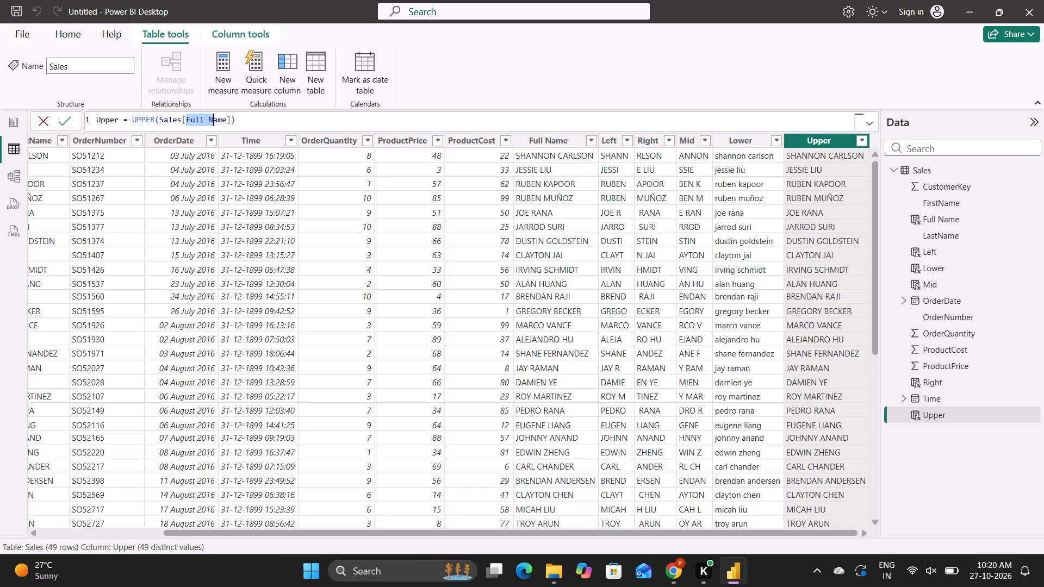
drag(215, 120, 225, 120)
key(BackSpace)
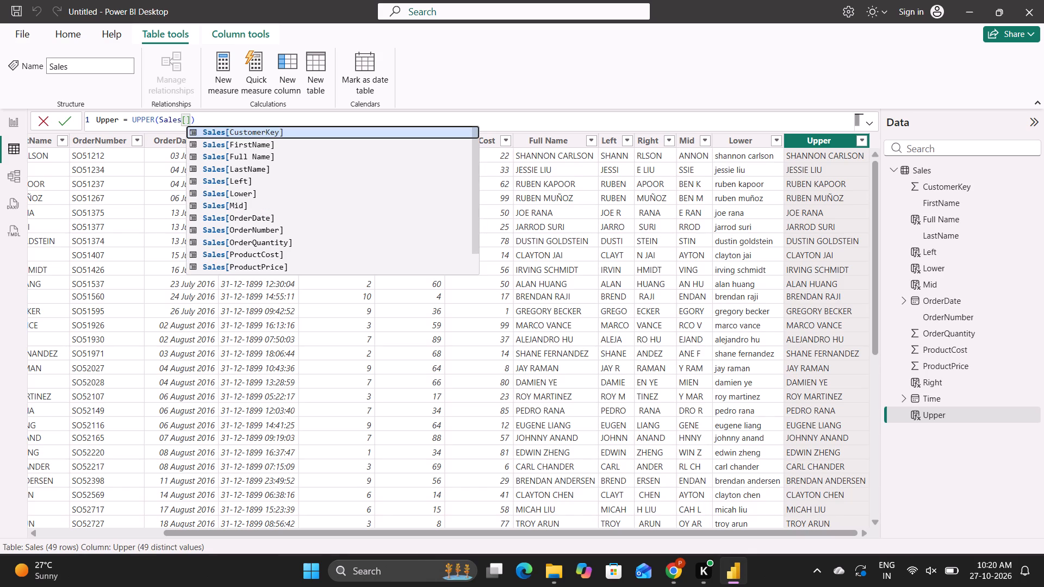
key(Down)
key(Down)
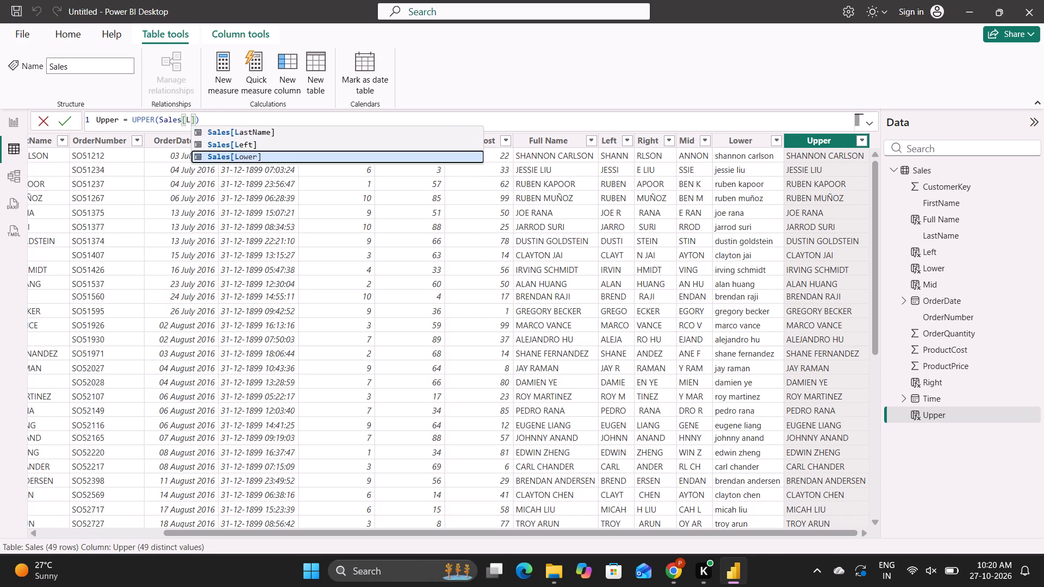
key(Return)
key(Return)
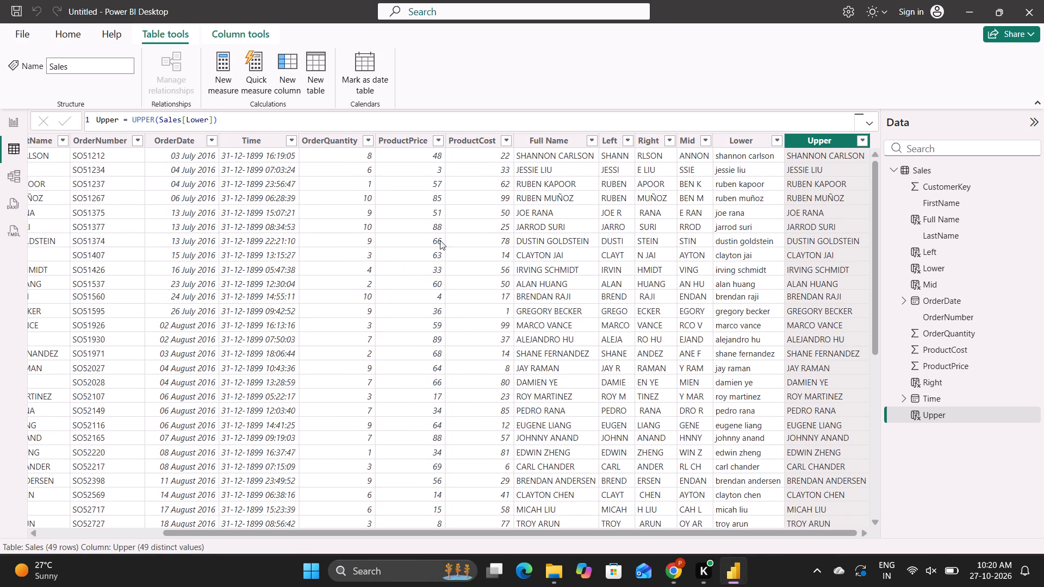
Switch to Chrome and look up the FIND and SUBSTITUTE sections of the cheat sheet.
click(669, 569)
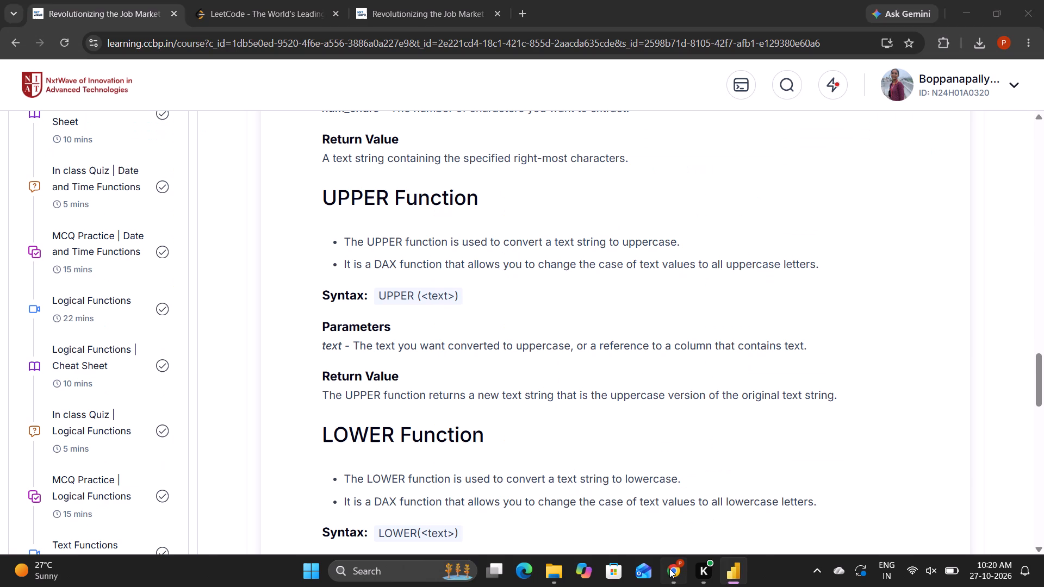
scroll(563, 426, down, 4)
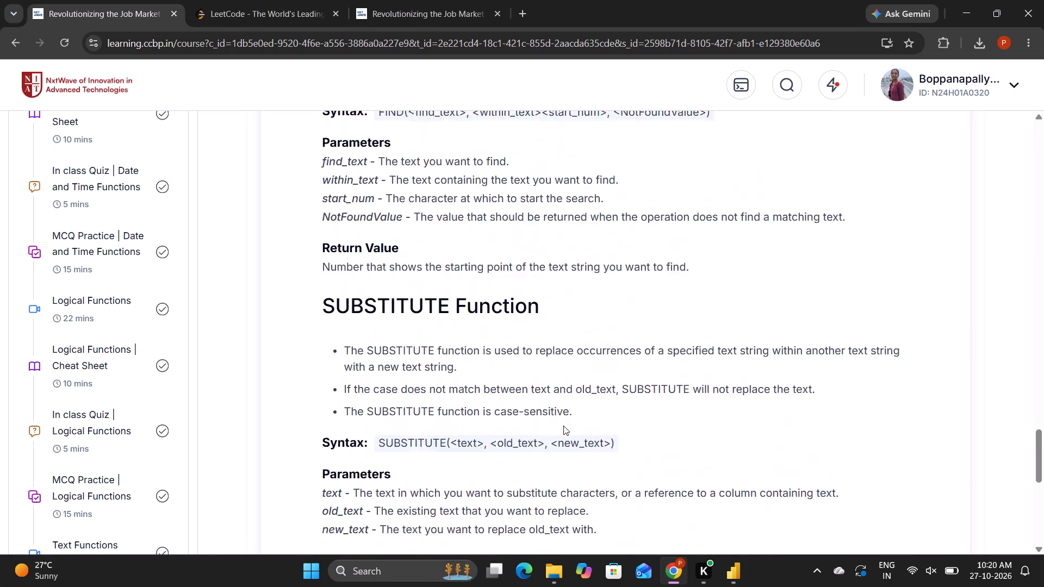
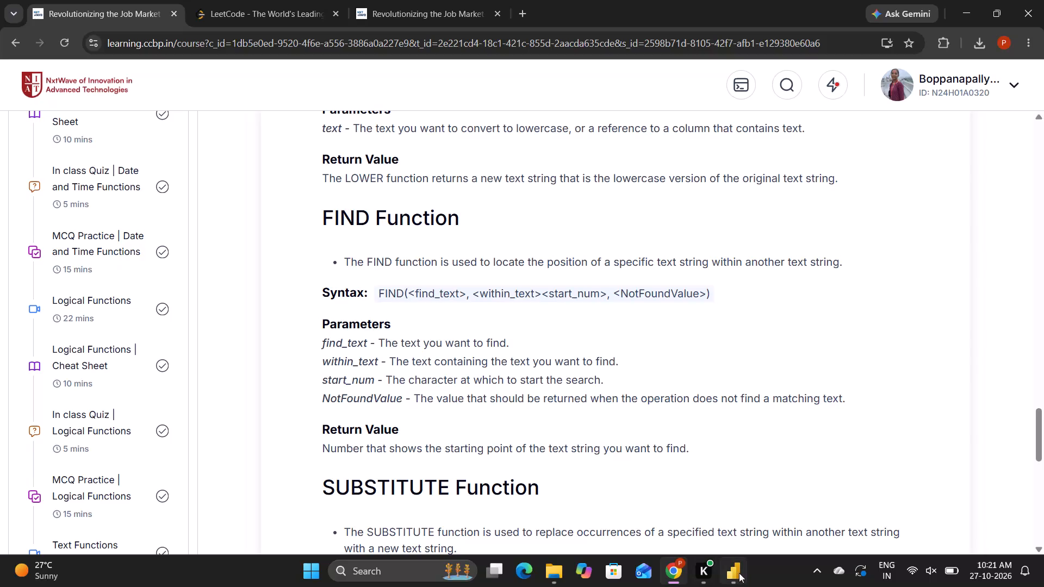
Switch to Power BI Desktop, add a new calculated column to Sales, and begin its formula as Find E = FIND(.
click(739, 574)
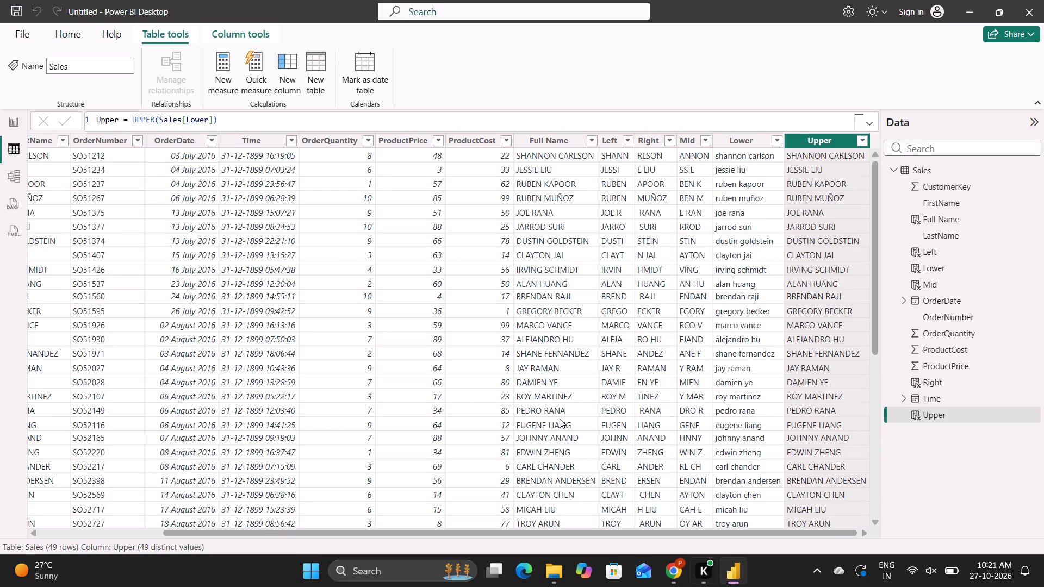
scroll(404, 309, left, 3)
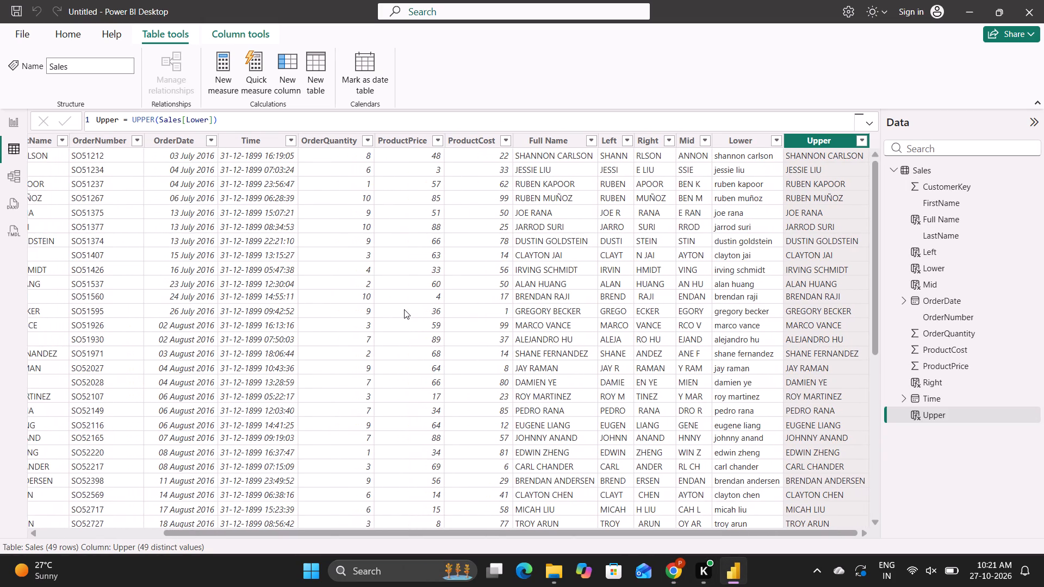
scroll(404, 309, left, 1)
scroll(404, 309, right, 4)
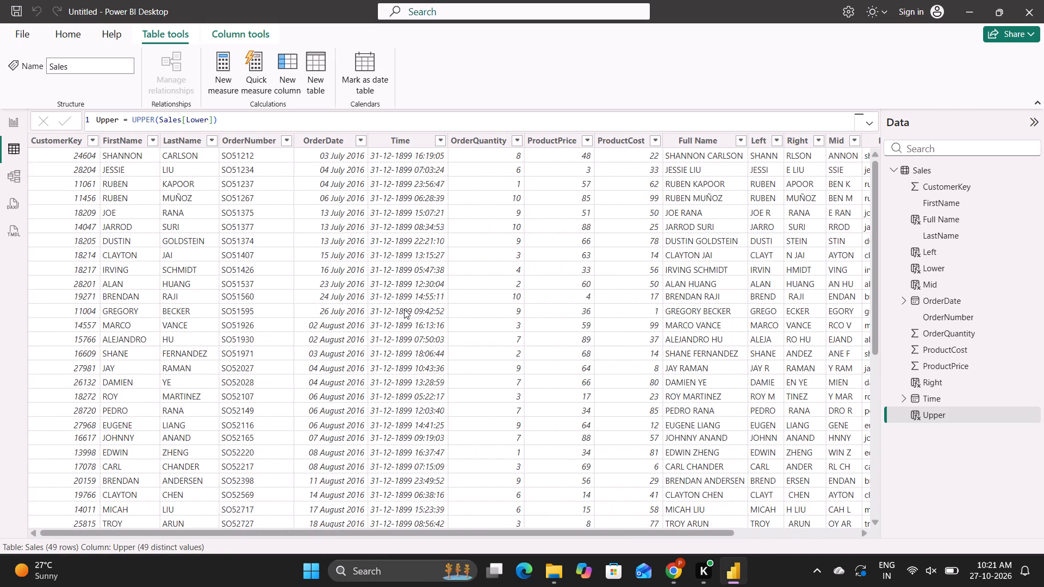
scroll(404, 309, left, 5)
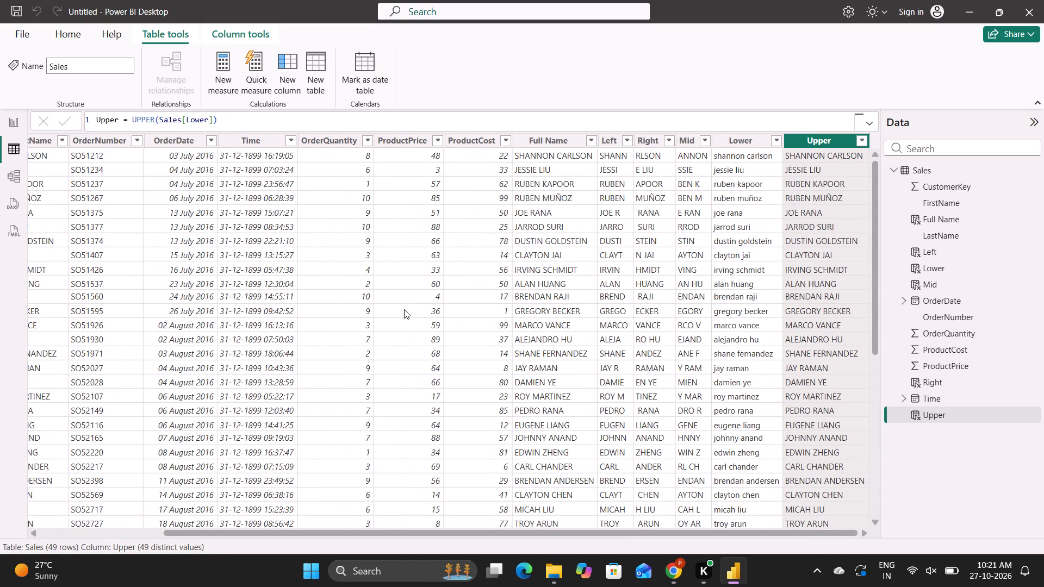
scroll(404, 309, left, 2)
click(294, 66)
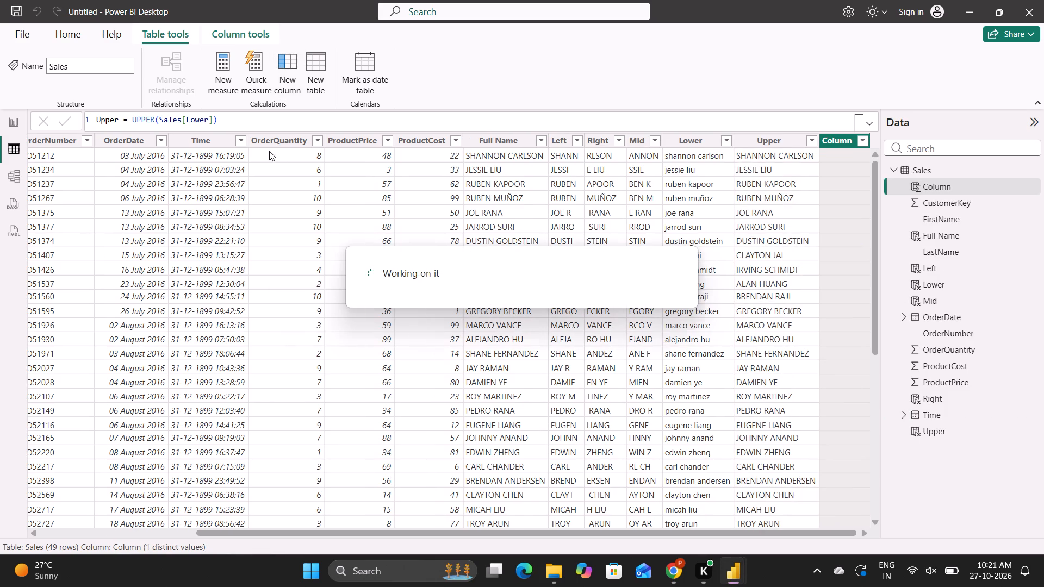
key(BackSpace)
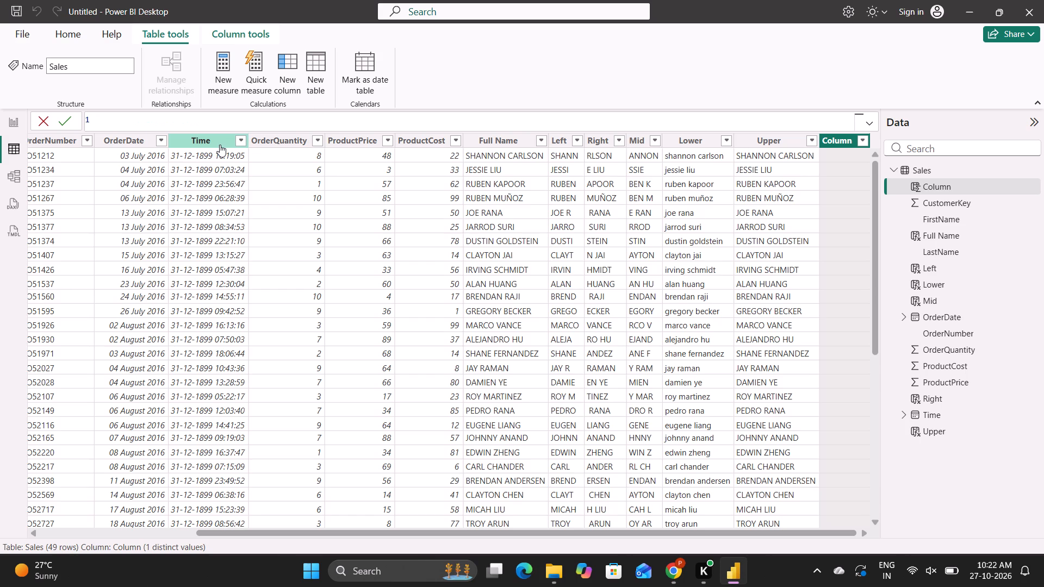
key(f)
key(e)
key(space)
text(=)
key(space)
text(FIN)
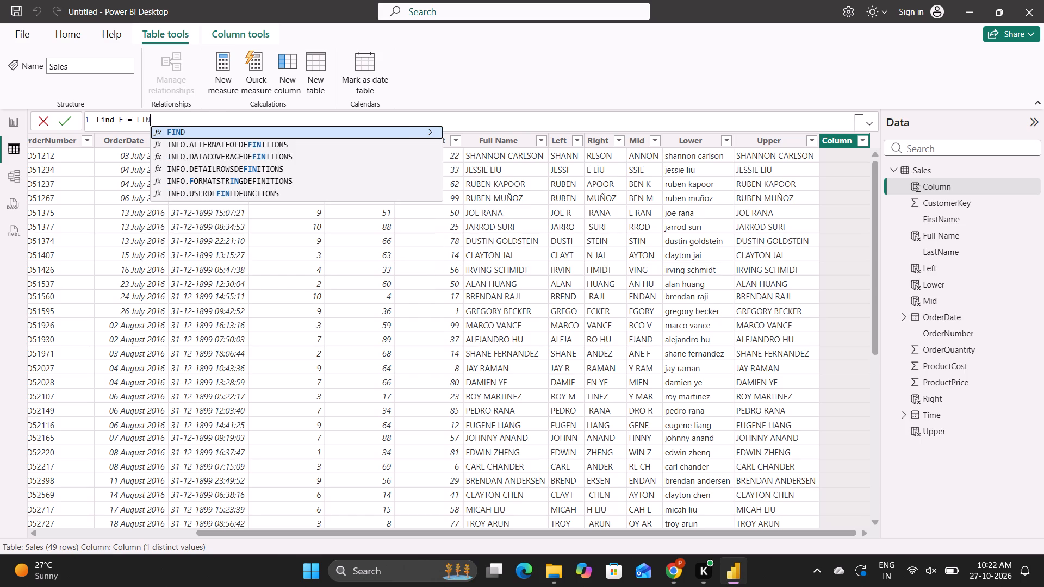
key(Return)
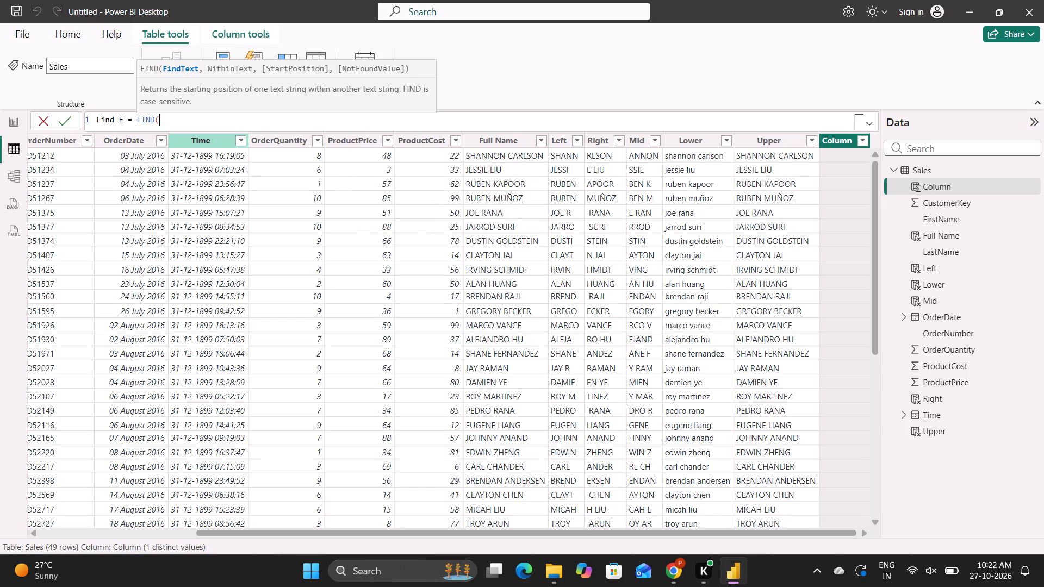
Complete the FIND formula with "E", Sales[FirstName], start position 1 and not-found value -1, and commit it.
key(shift+quotedbl)
key(e)
key(shift+quotedbl)
key(comma)
key(s)
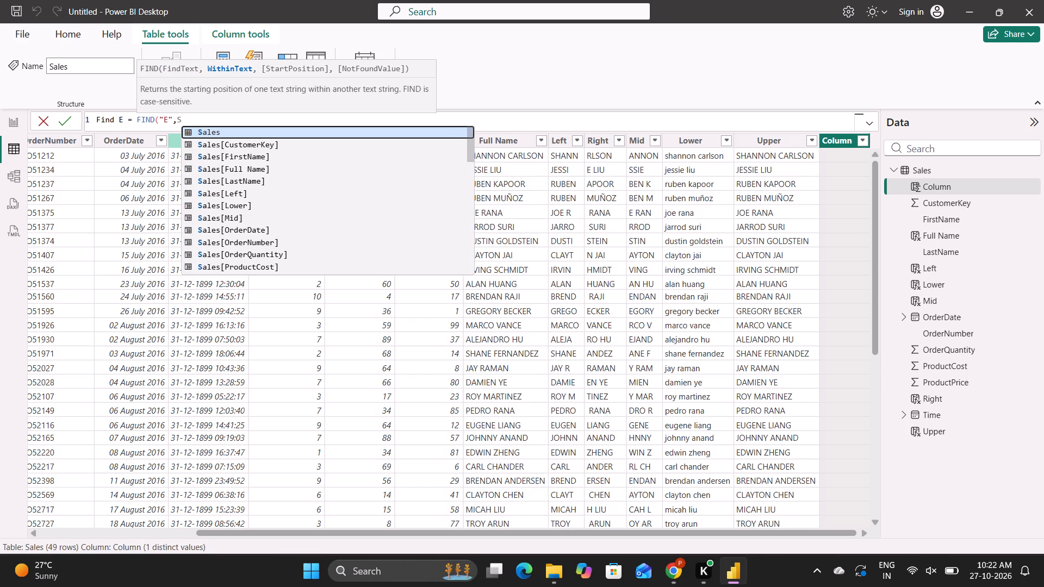
key(a)
key(Down)
key(Down)
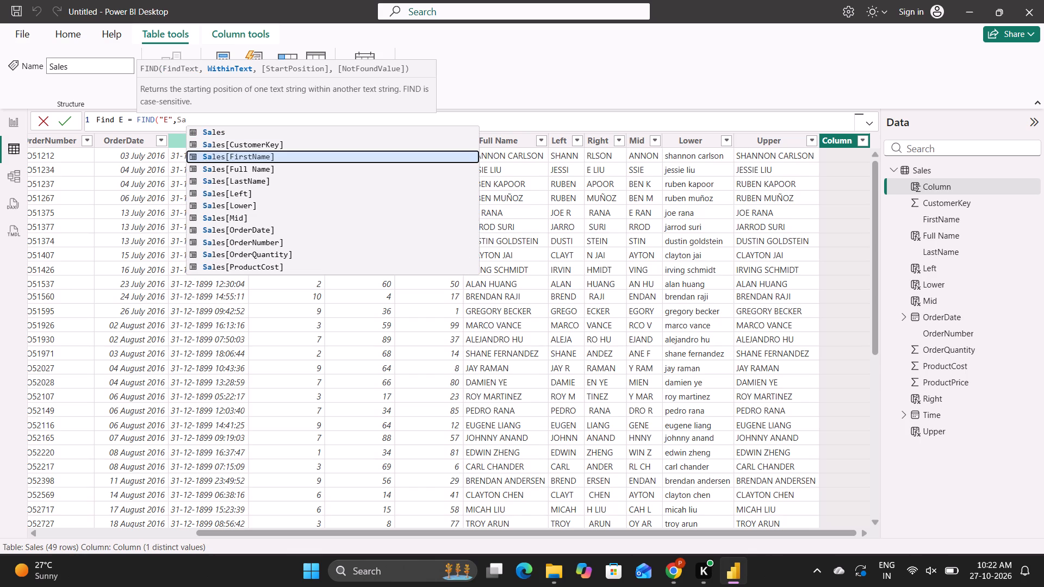
key(Return)
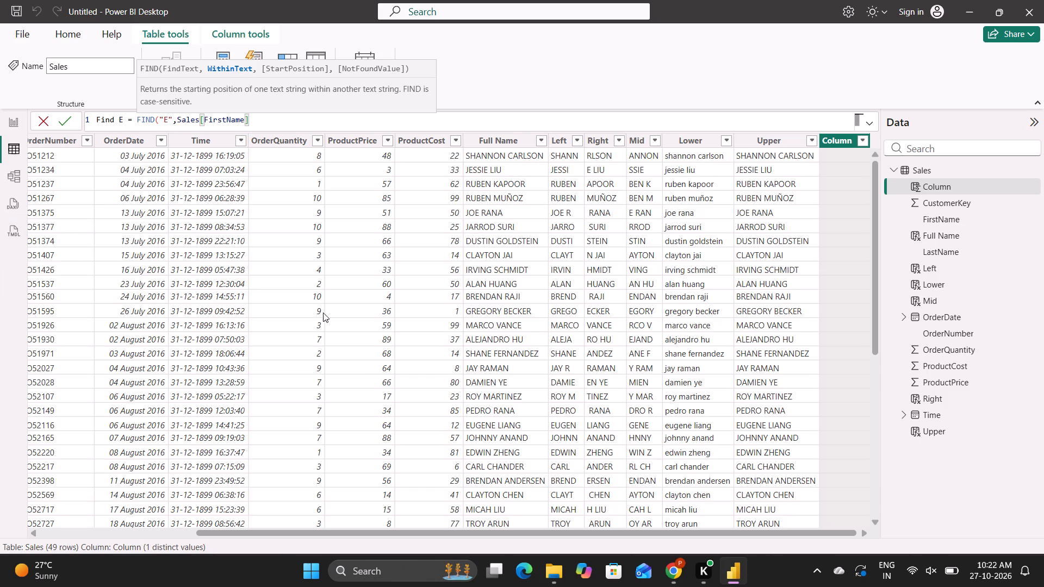
scroll(333, 306, right, 3)
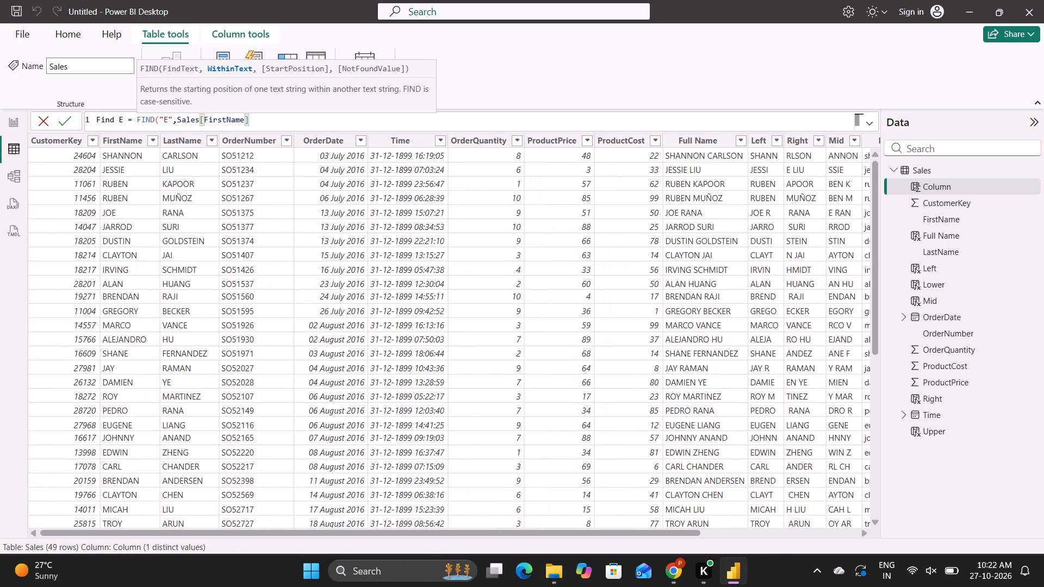
text(,1)
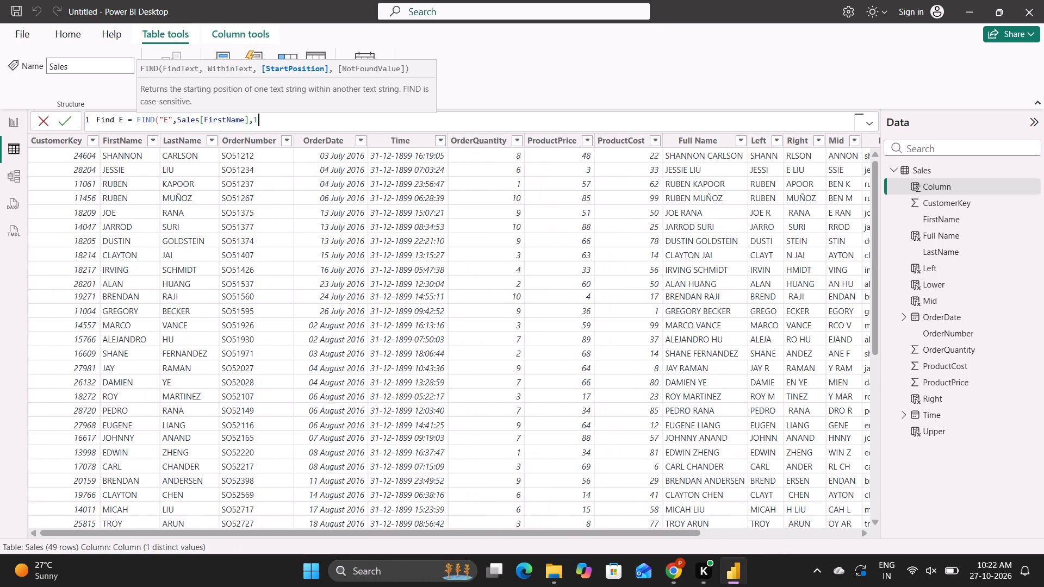
key(comma)
text(-1)
key(shift+parenright)
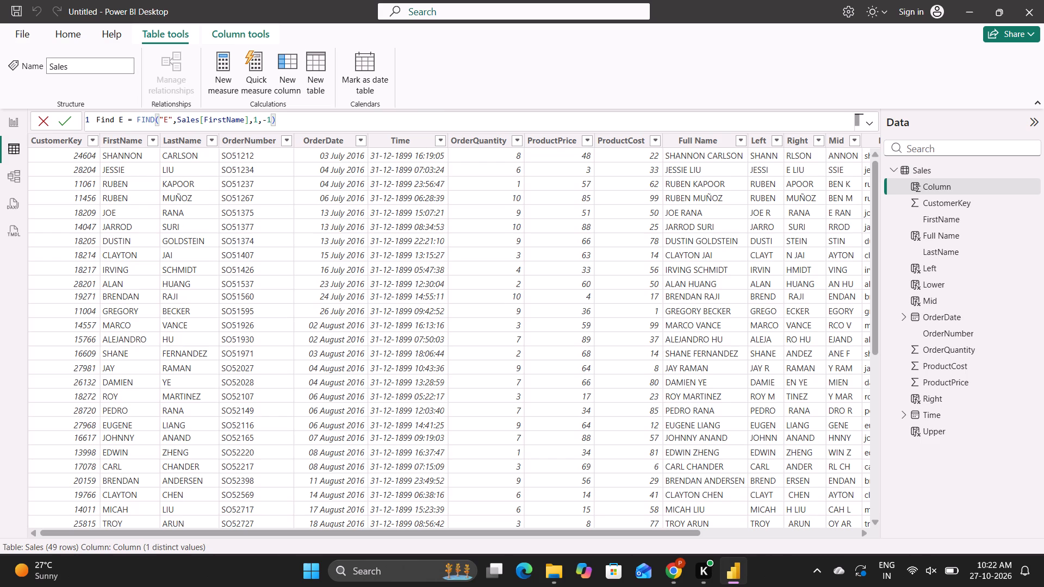
key(Return)
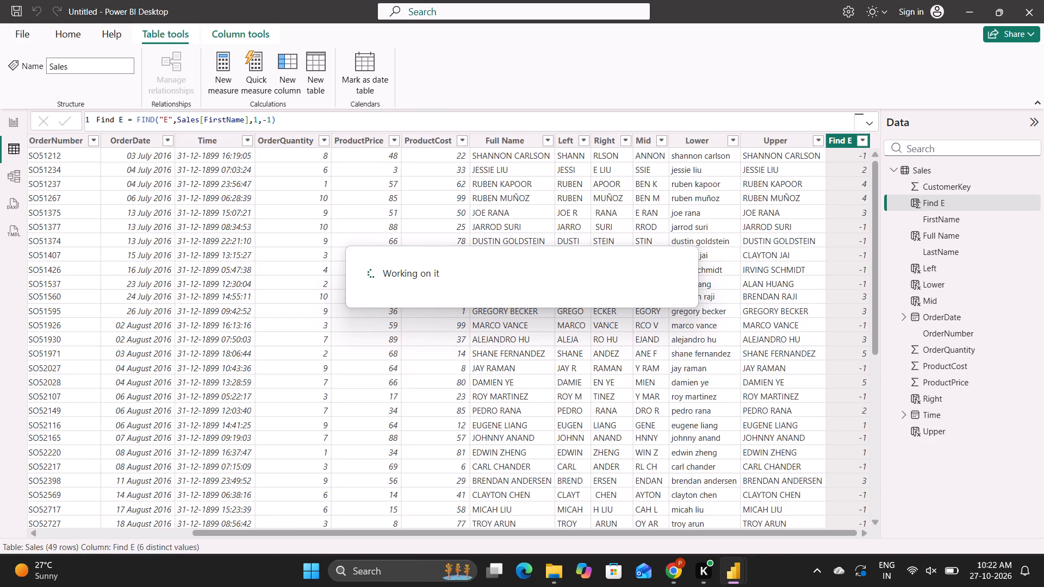
Switch to Chrome and review the SUBSTITUTE function's syntax and parameters in the cheat sheet.
click(679, 572)
scroll(600, 403, down, 1)
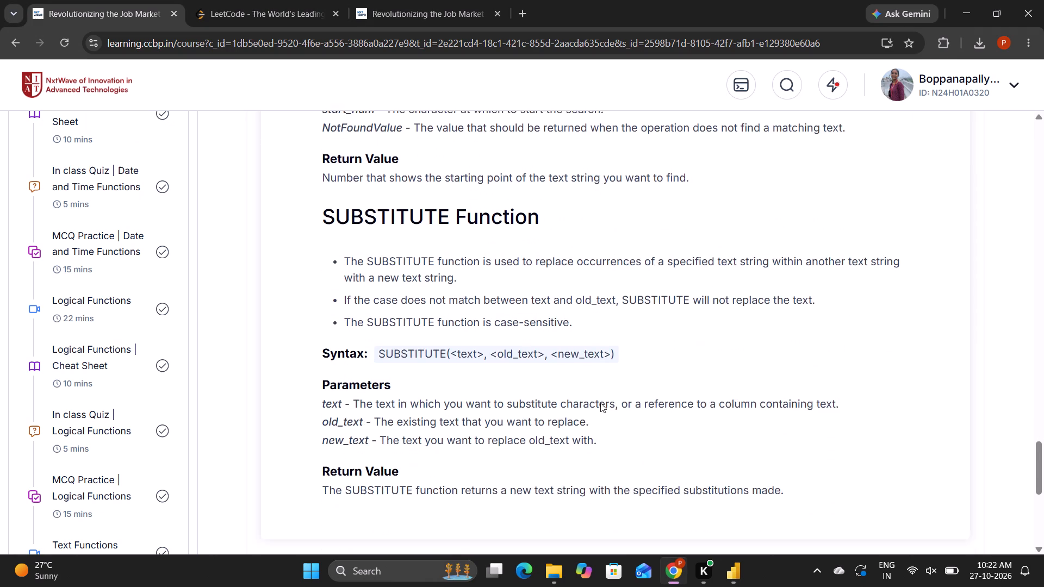
scroll(600, 403, down, 2)
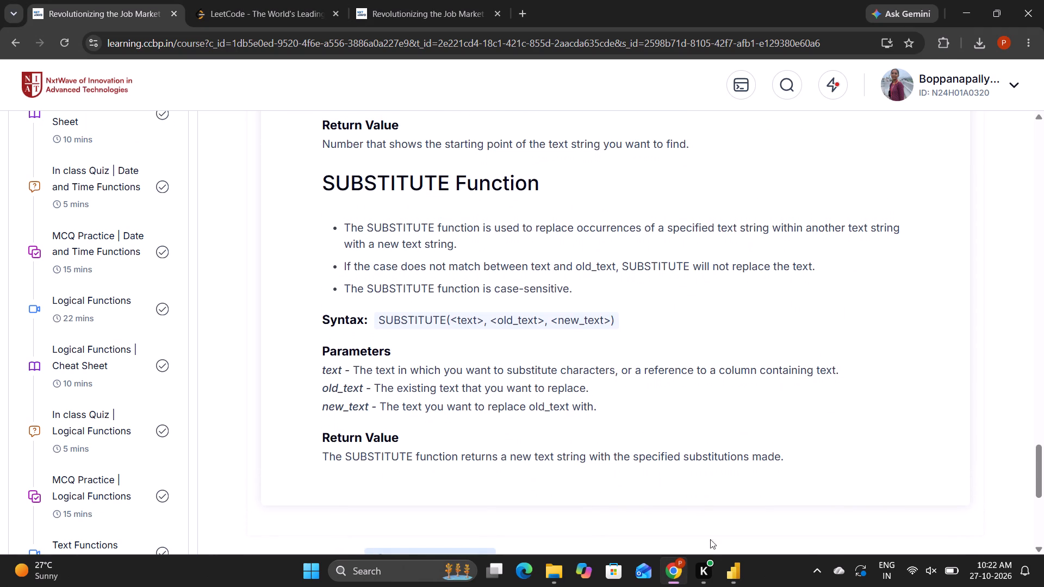
Switch back to Power BI Desktop, add another calculated column to Sales, and begin its formula as Substitute = SUBSTITUTE(.
click(739, 565)
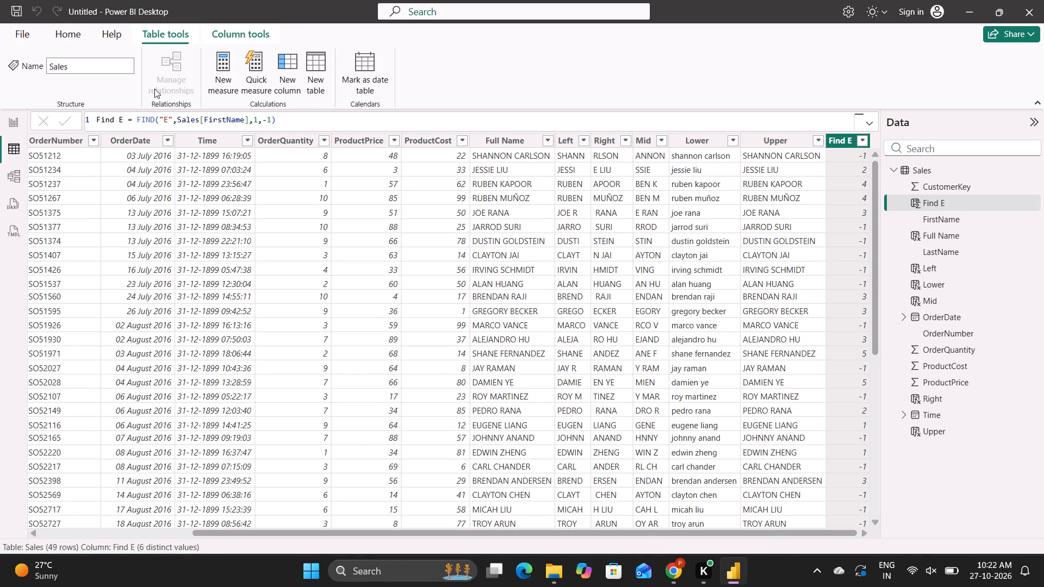
click(295, 68)
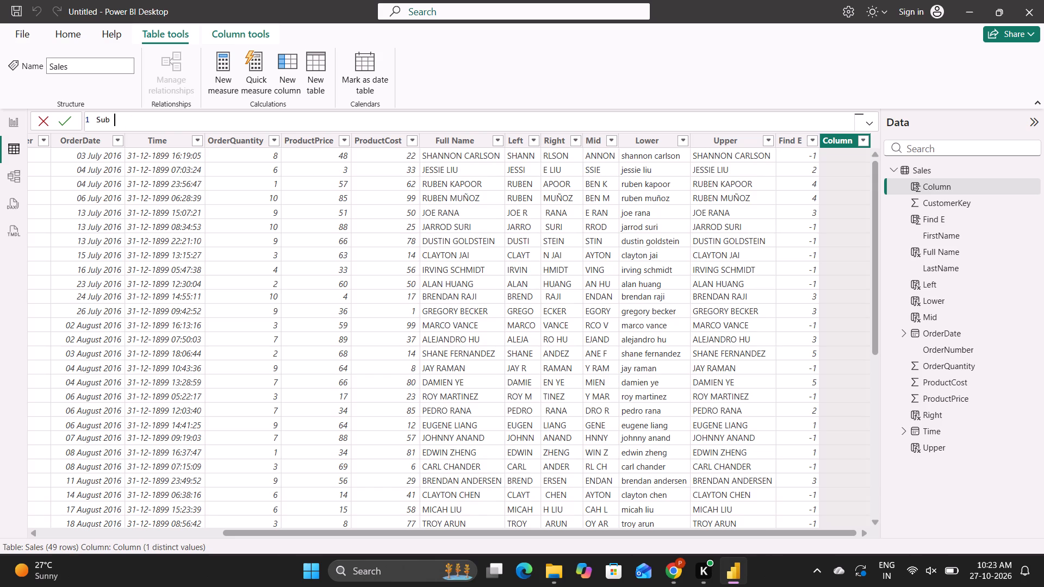
text(SU)
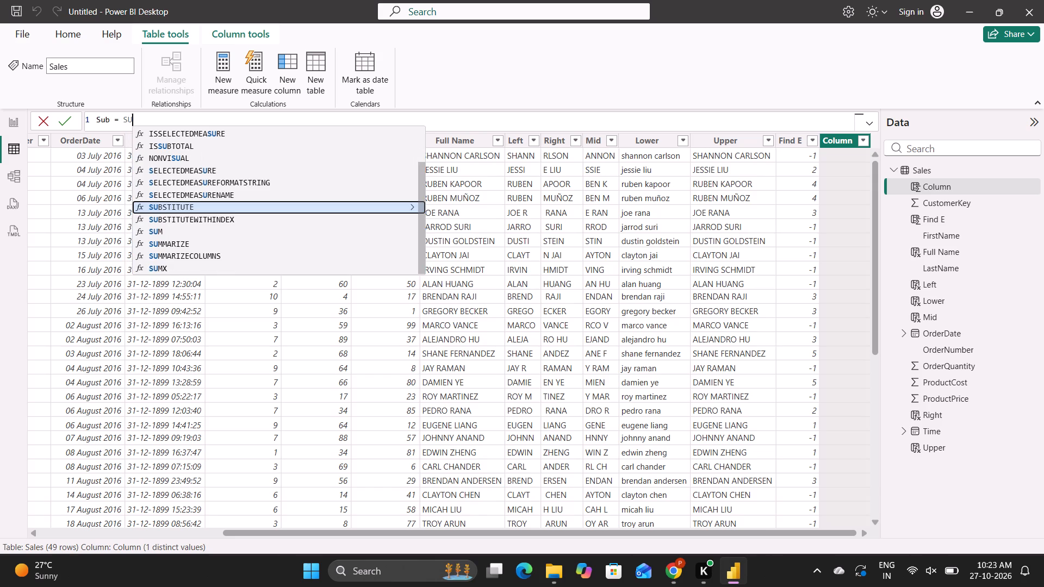
key(Return)
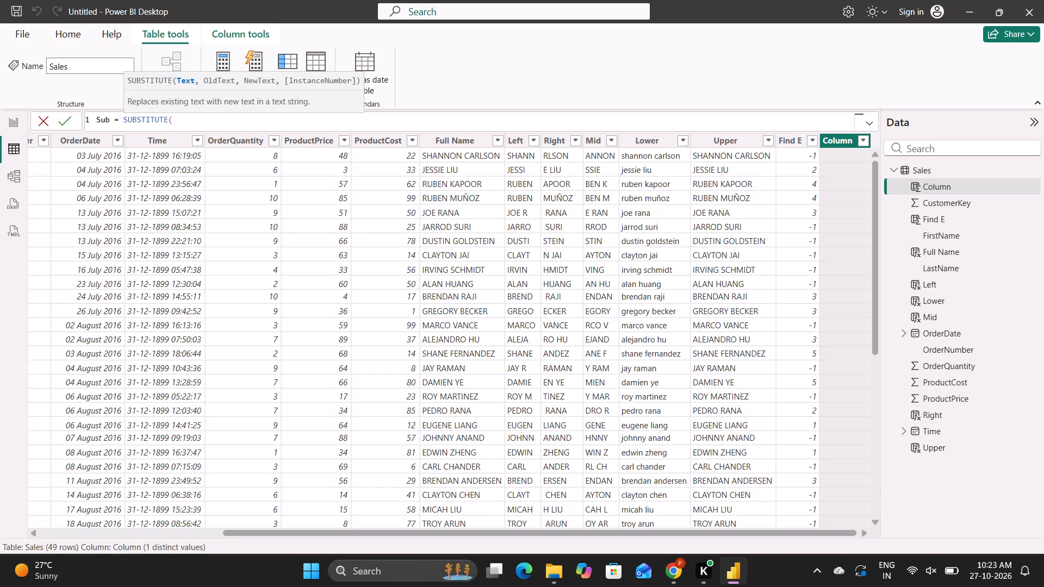
key(Left)
key(Left)
key(Left)
key(Left)
key(Left)
key(Left)
key(Left)
key(Left)
key(Left)
key(Left)
key(Left)
key(Left)
key(Left)
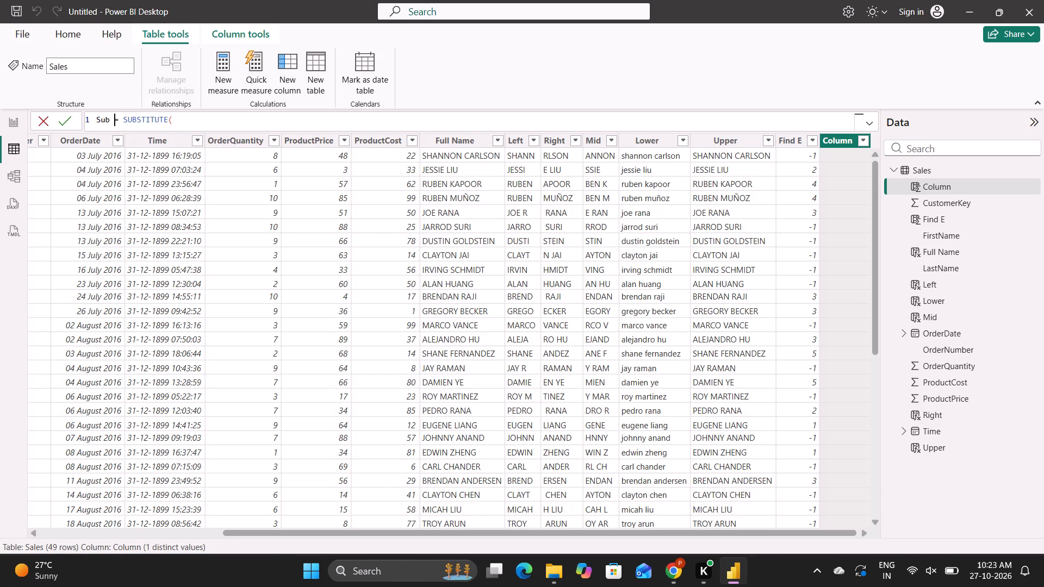
key(Left)
text(st)
text(it)
text(ute)
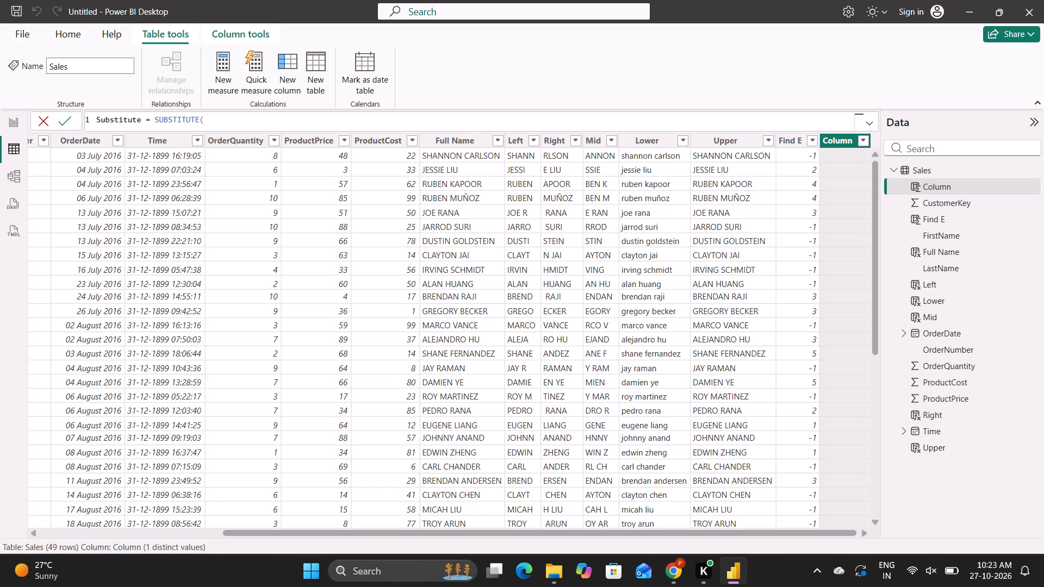
Recheck the SUBSTITUTE syntax in Chrome's cheat sheet, return to Power BI Desktop, and enter Sales[Full Name] as the formula's text argument.
click(681, 575)
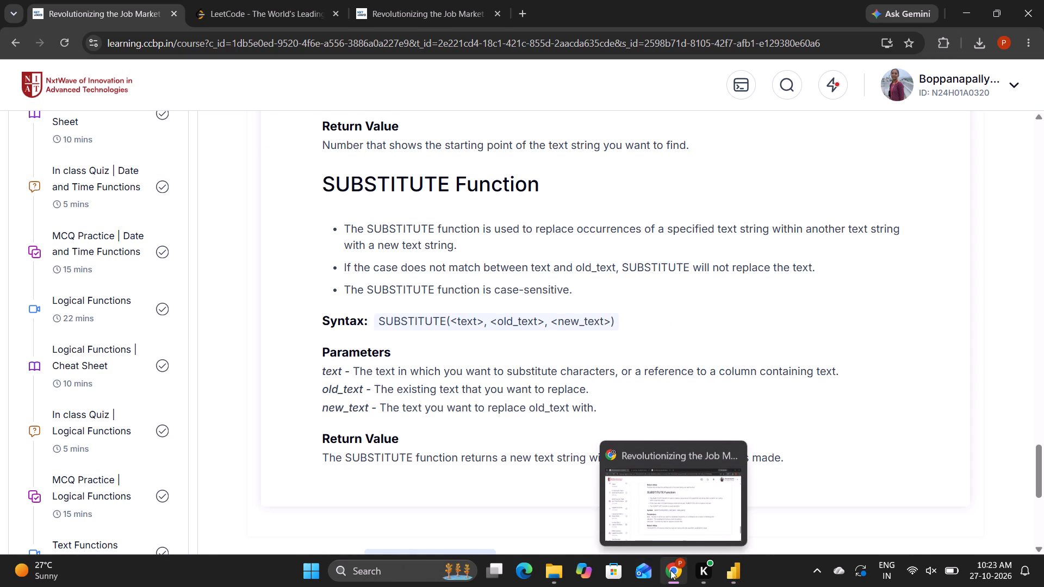
click(670, 570)
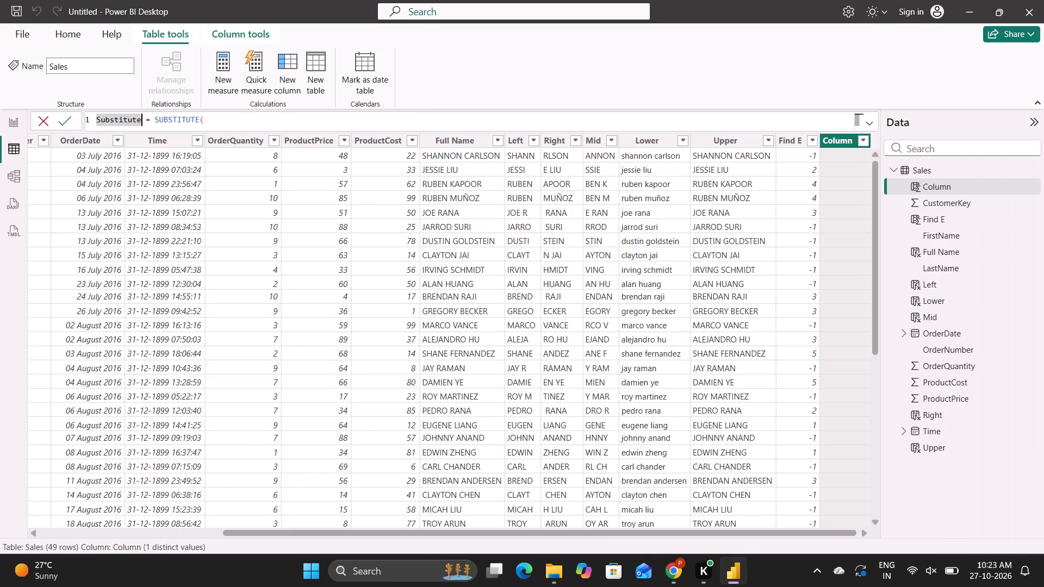
click(209, 122)
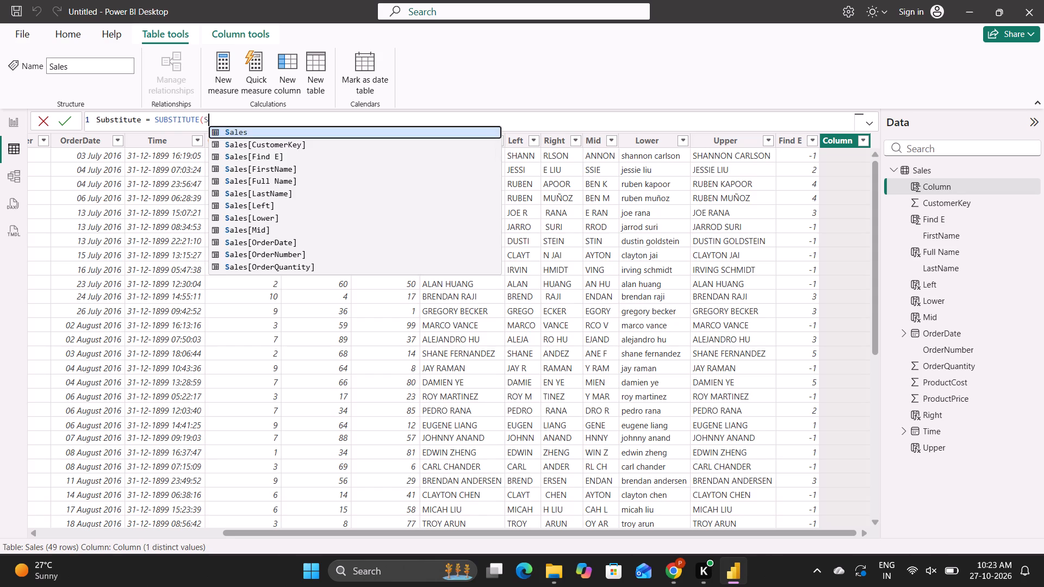
key(Down)
key(Down)
key(Down)
key(Down)
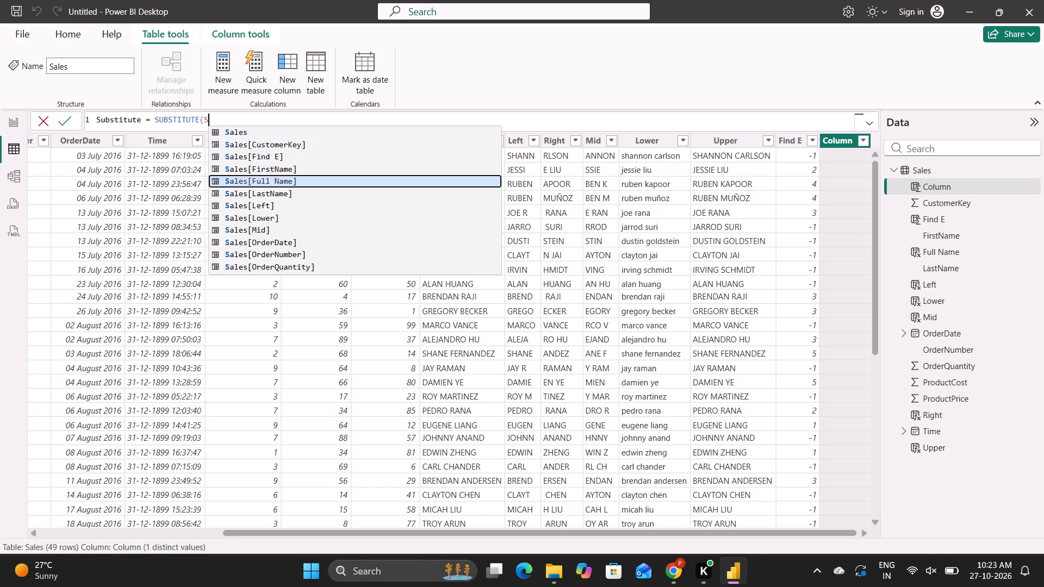
key(Return)
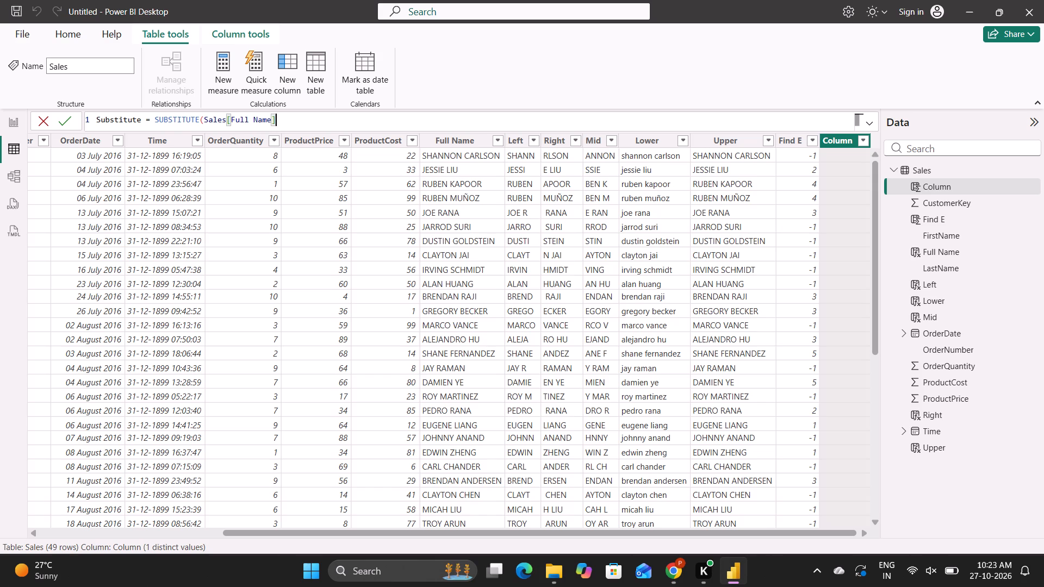
key(comma)
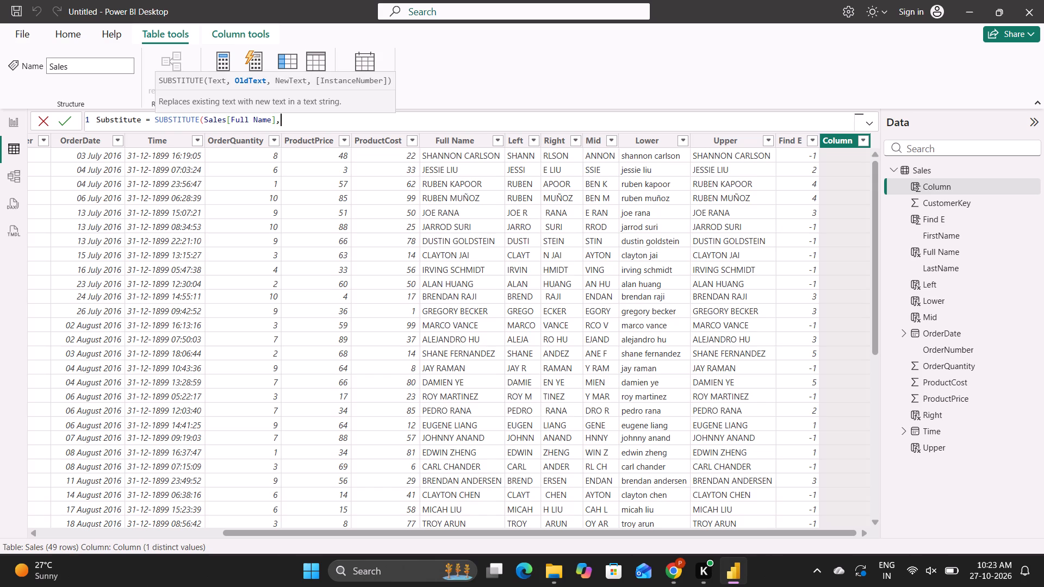
Complete the SUBSTITUTE formula with old text "A" and new text "B", close the parenthesis, and commit the column.
key(shift+quotedbl)
key(e)
key(BackSpace)
key(a)
key(shift+quotedbl)
key(comma)
key(shift+quotedbl)
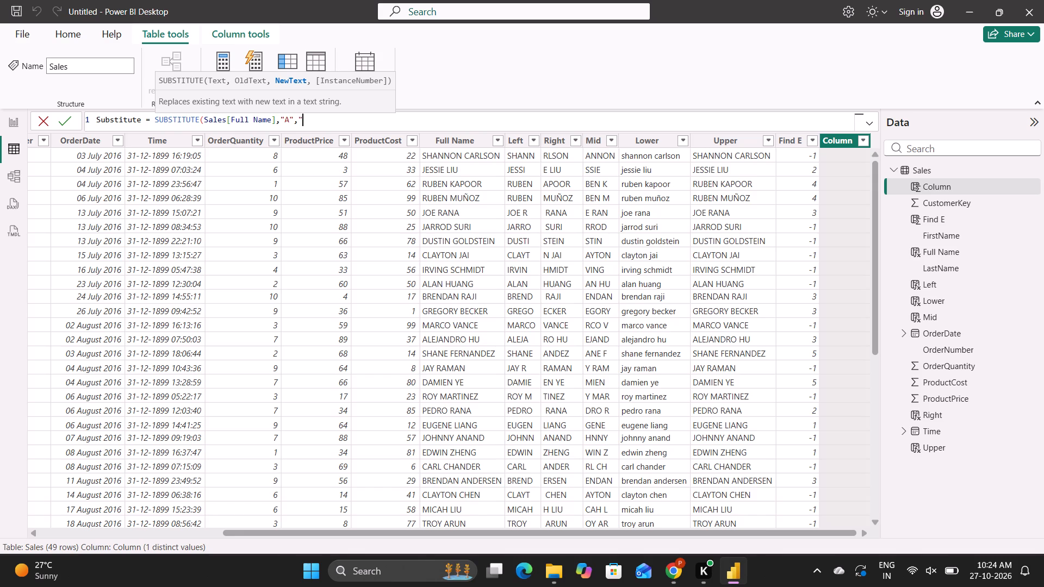
key(e)
key(shift+quotedbl)
key(Left)
key(BackSpace)
key(b)
key(Right)
key(shift+parenright)
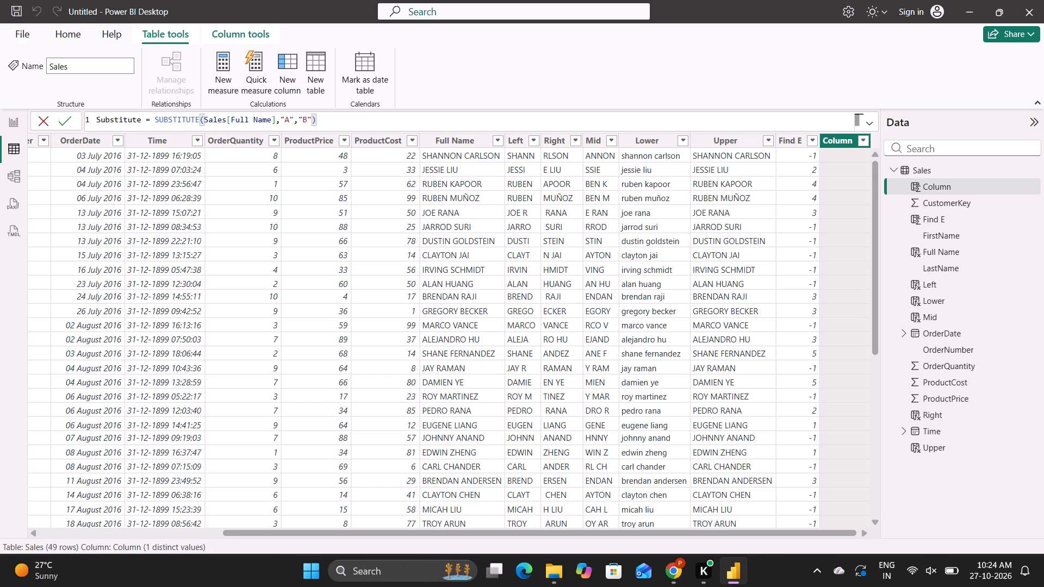
key(Return)
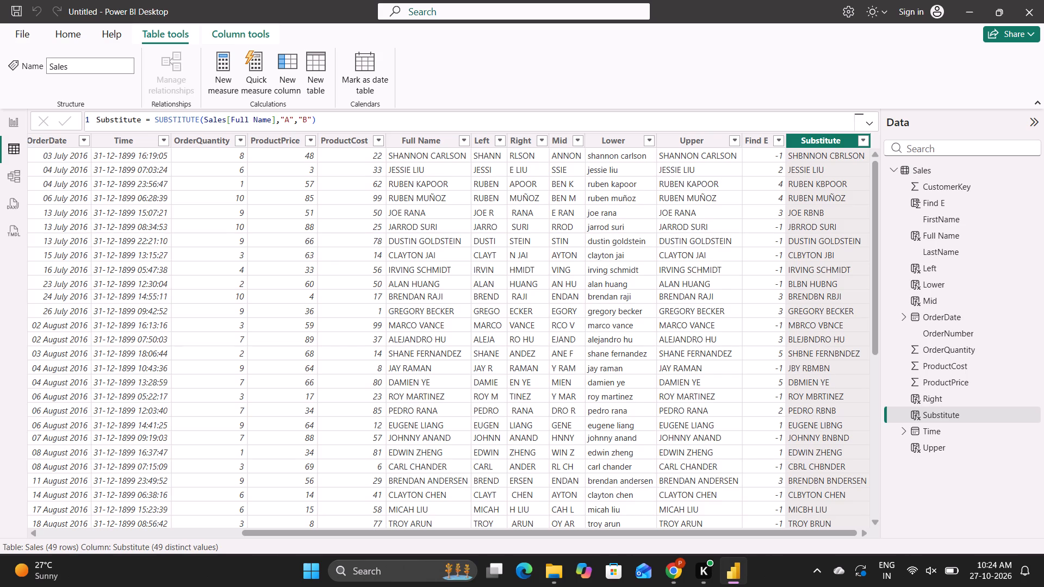
Select the Find E column to review its formula.
click(760, 141)
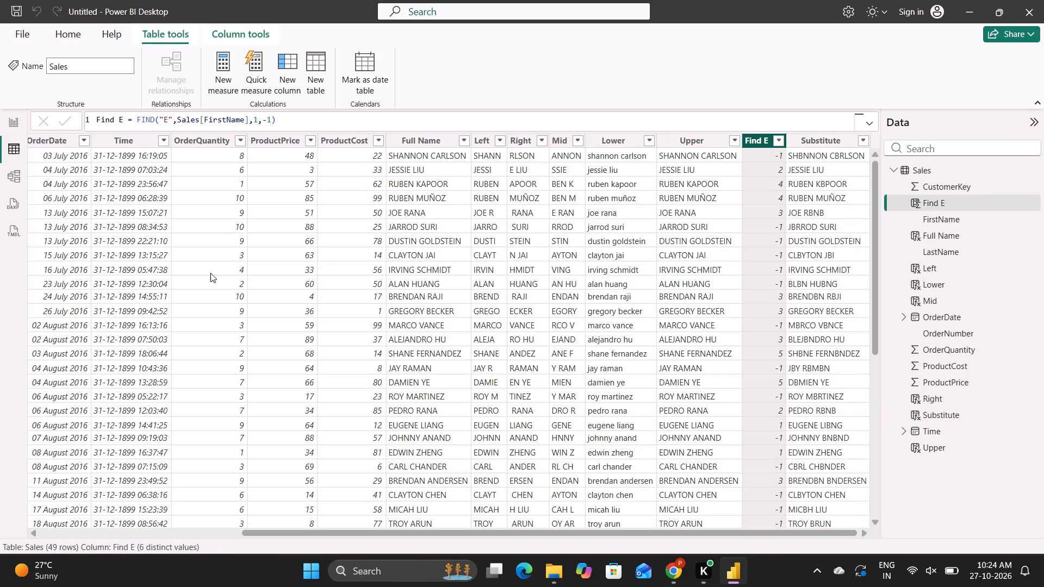
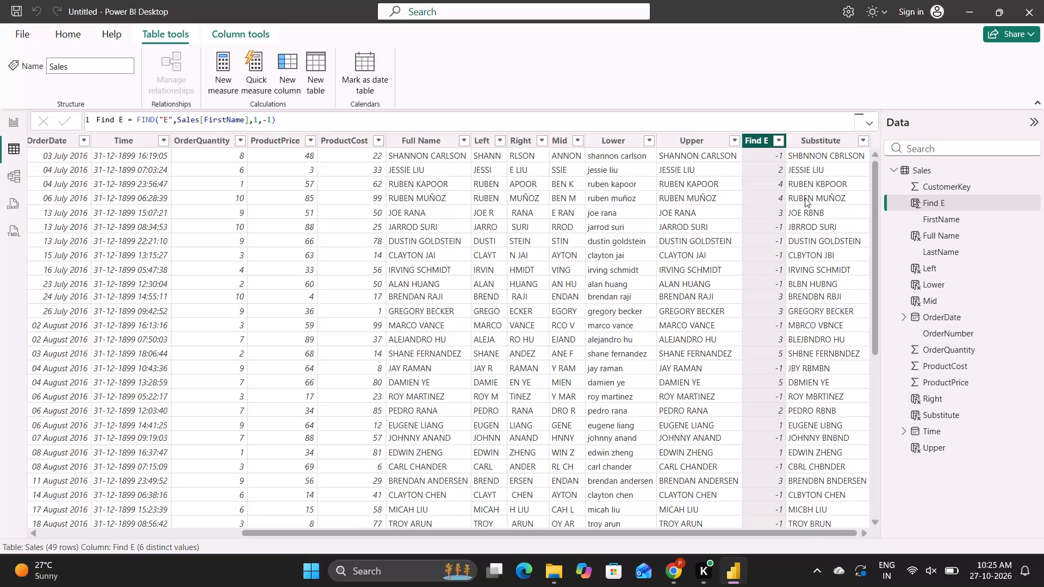
Select the Substitute column to review its formula and values.
click(818, 171)
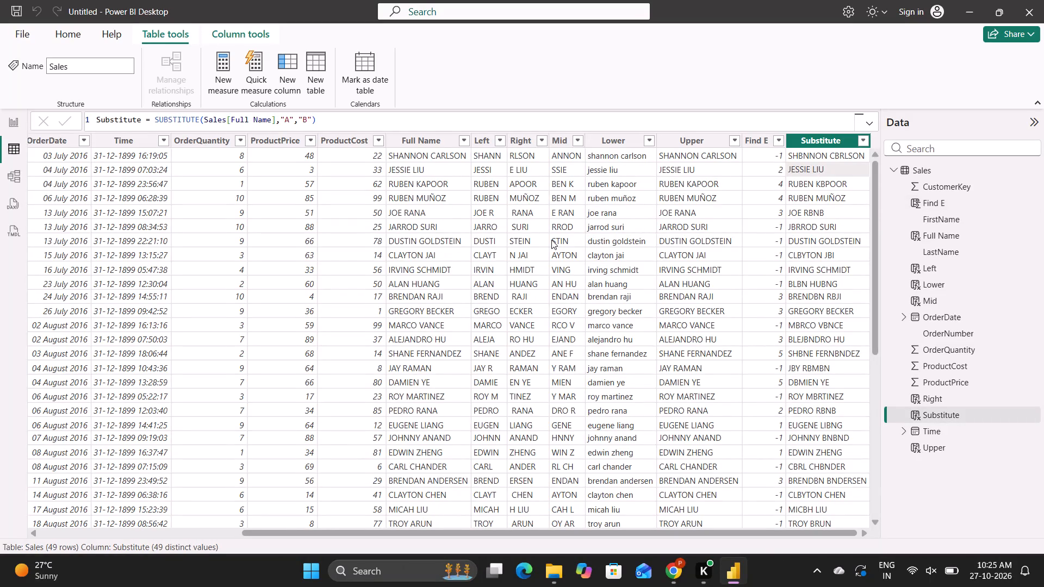
scroll(551, 240, left, 1)
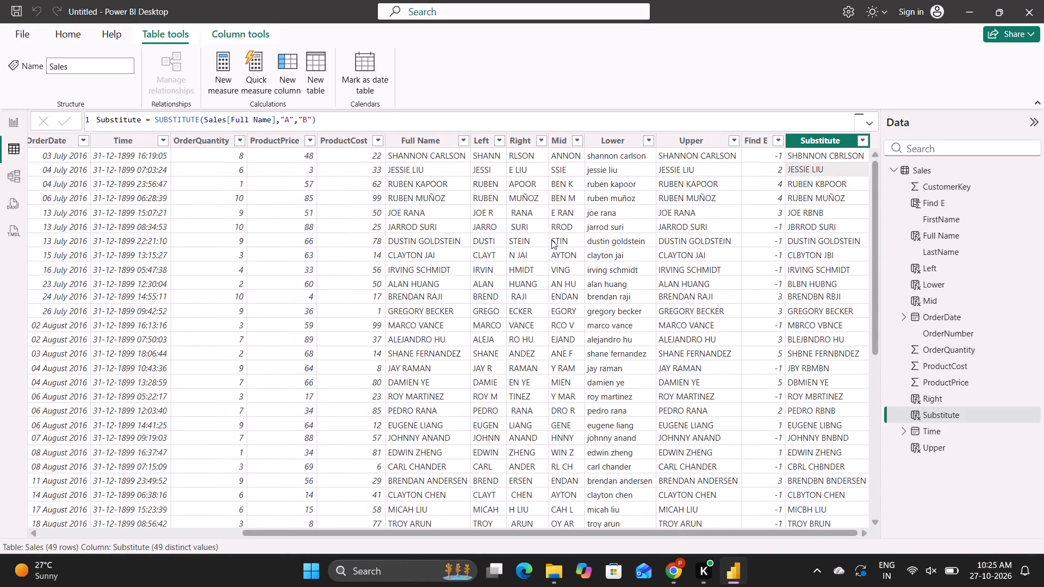
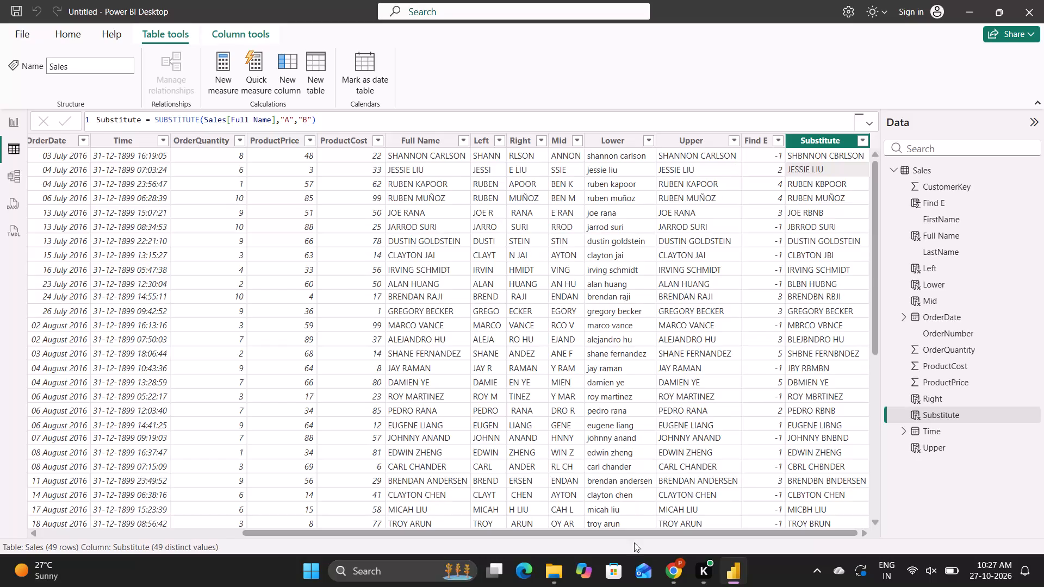
Switch to Chrome and return to the LEFT and MID sections of the text functions cheat sheet.
click(674, 571)
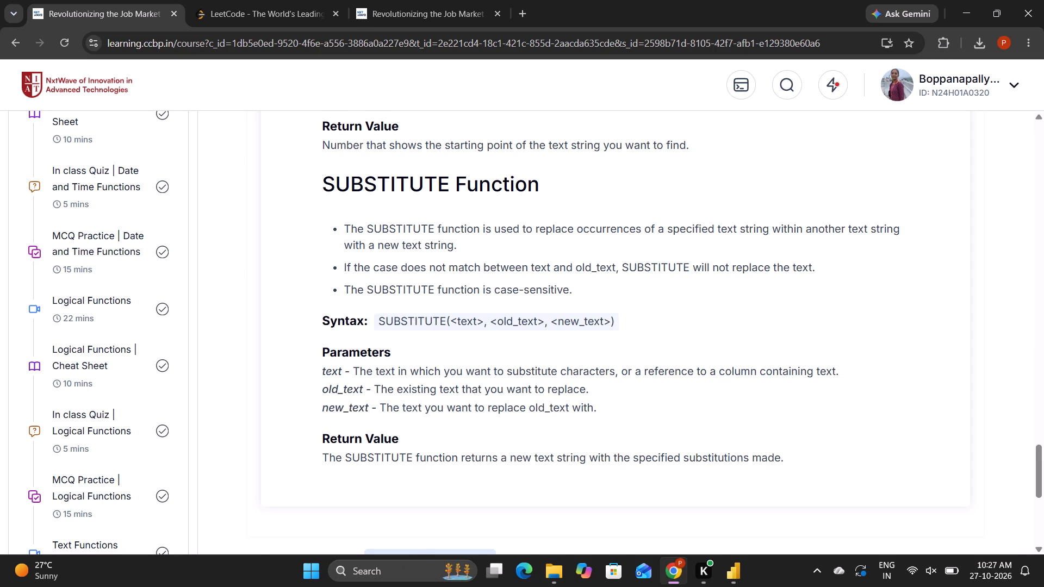
scroll(440, 268, up, 10)
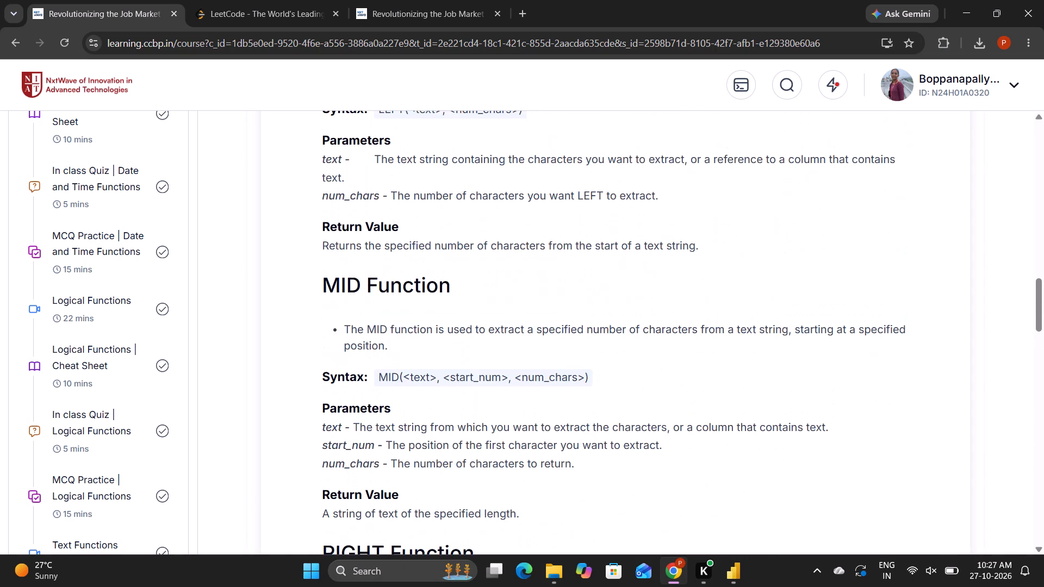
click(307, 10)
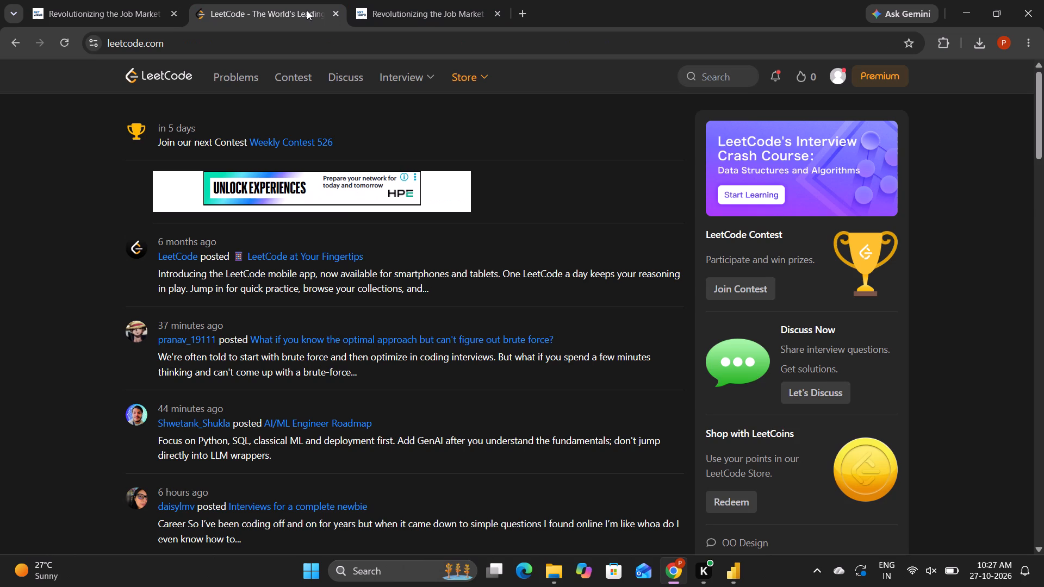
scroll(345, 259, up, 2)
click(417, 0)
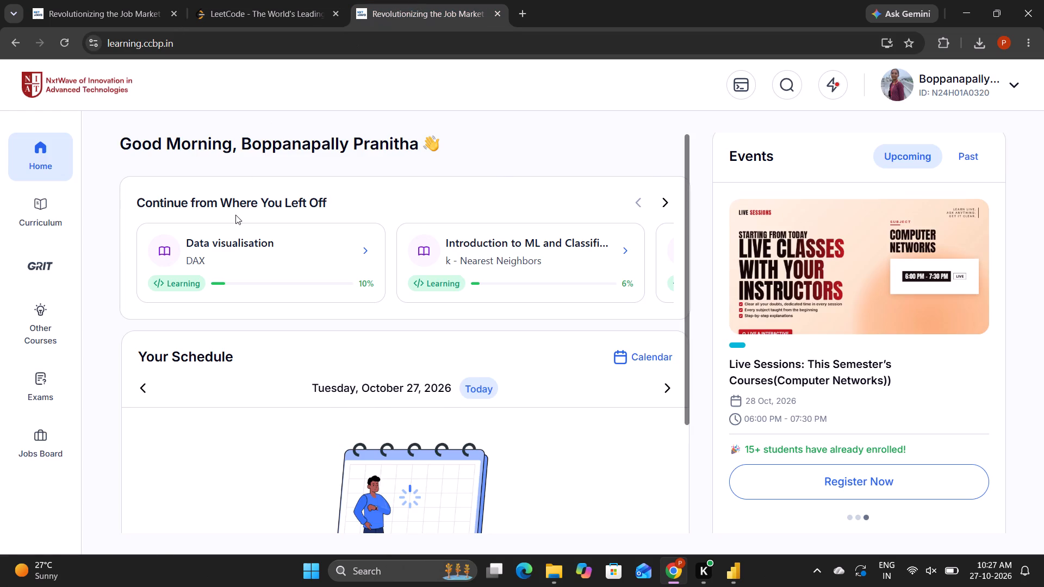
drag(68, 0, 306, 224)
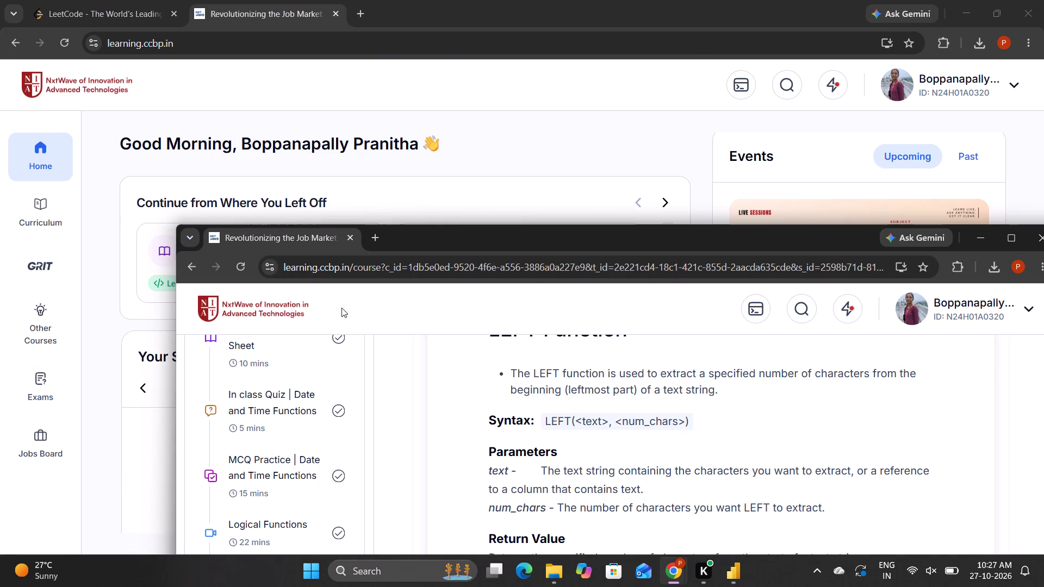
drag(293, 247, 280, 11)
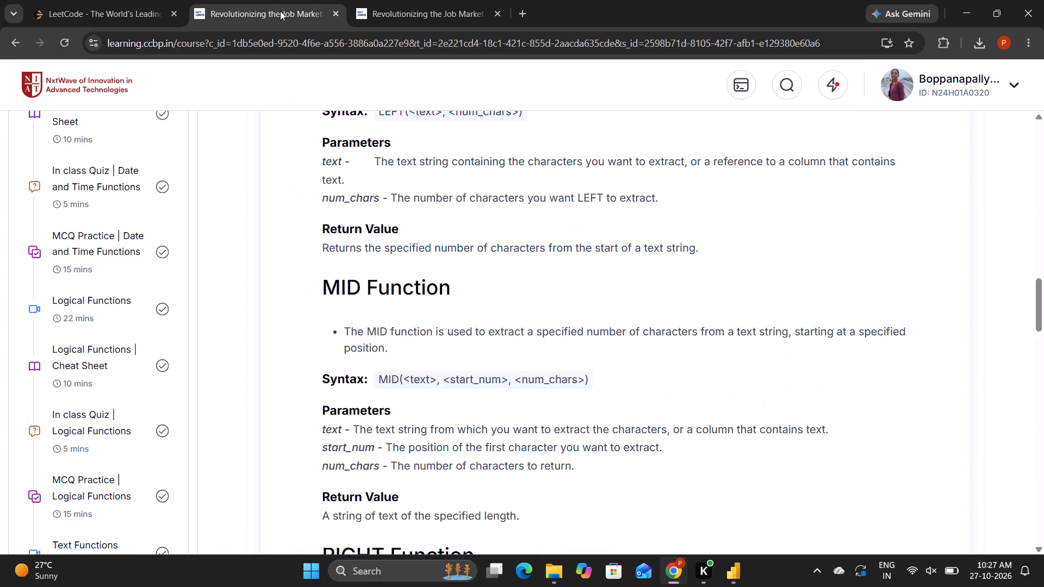
Review the text functions cheat sheet from MID through SUBSTITUTE, examining the SUBSTITUTE syntax line and its parameters.
scroll(369, 263, up, 2)
scroll(369, 263, down, 2)
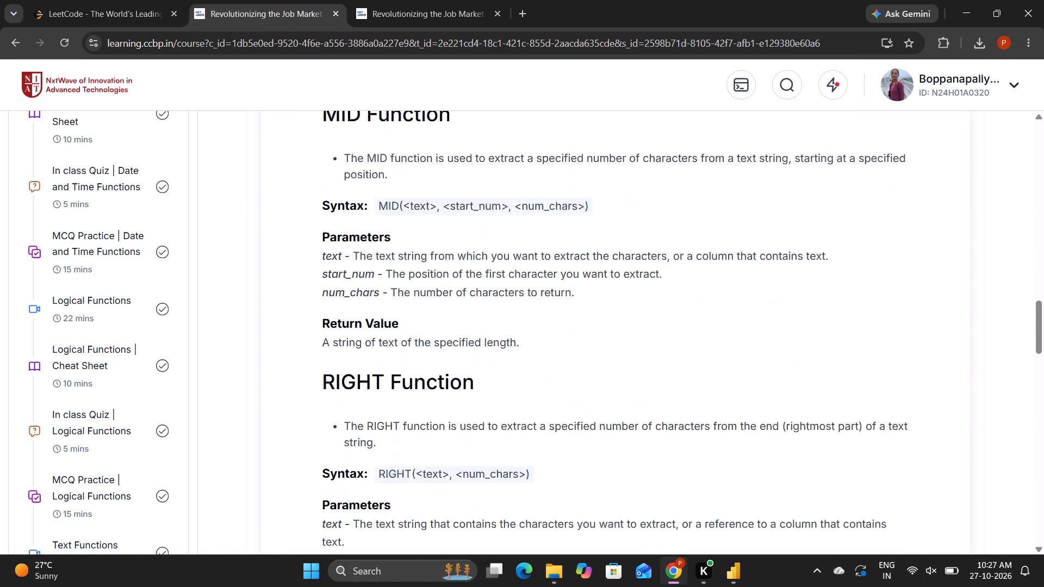
scroll(370, 273, down, 7)
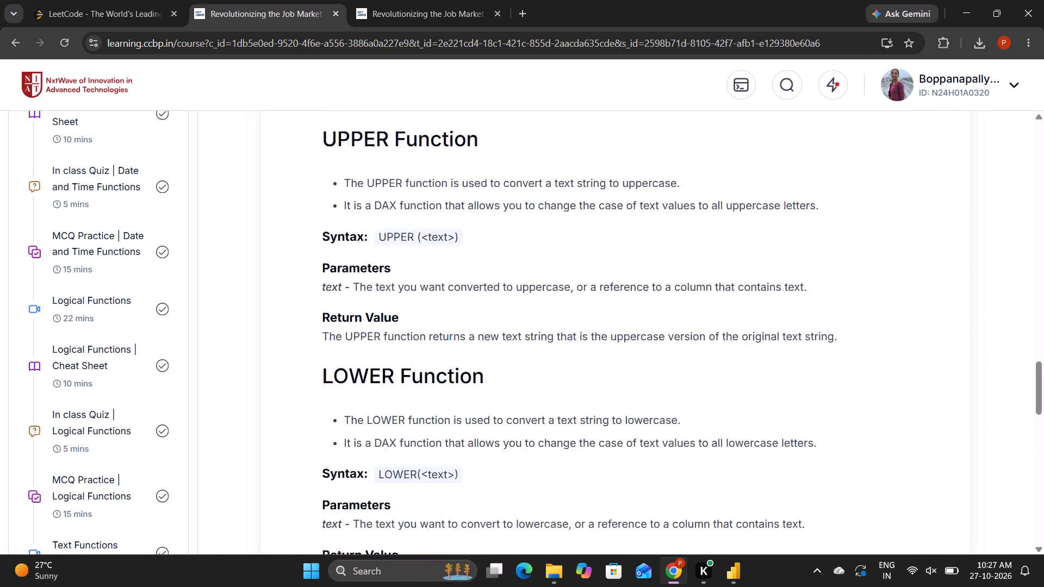
scroll(370, 273, down, 7)
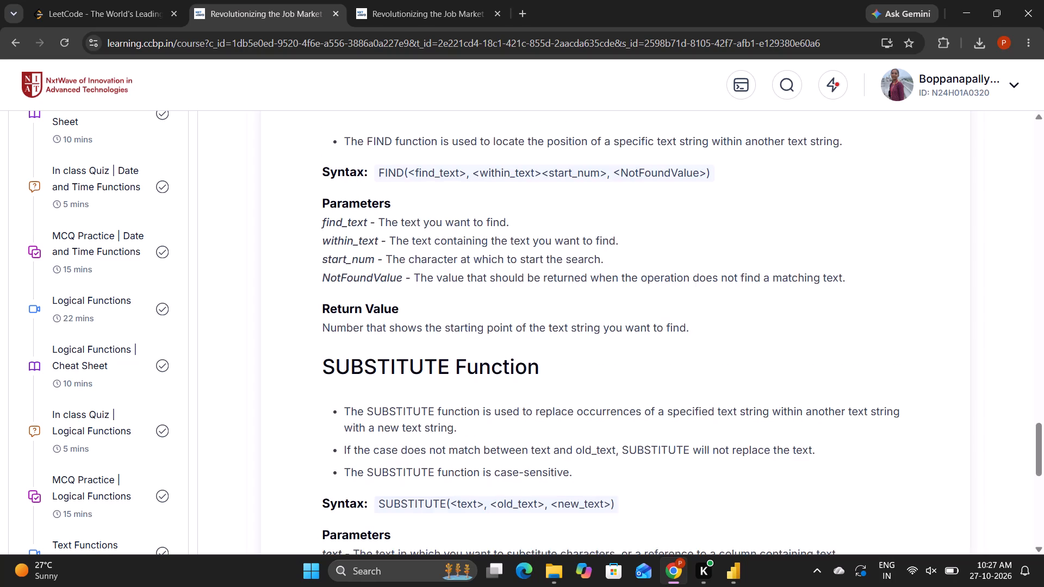
scroll(370, 273, down, 4)
scroll(370, 273, up, 2)
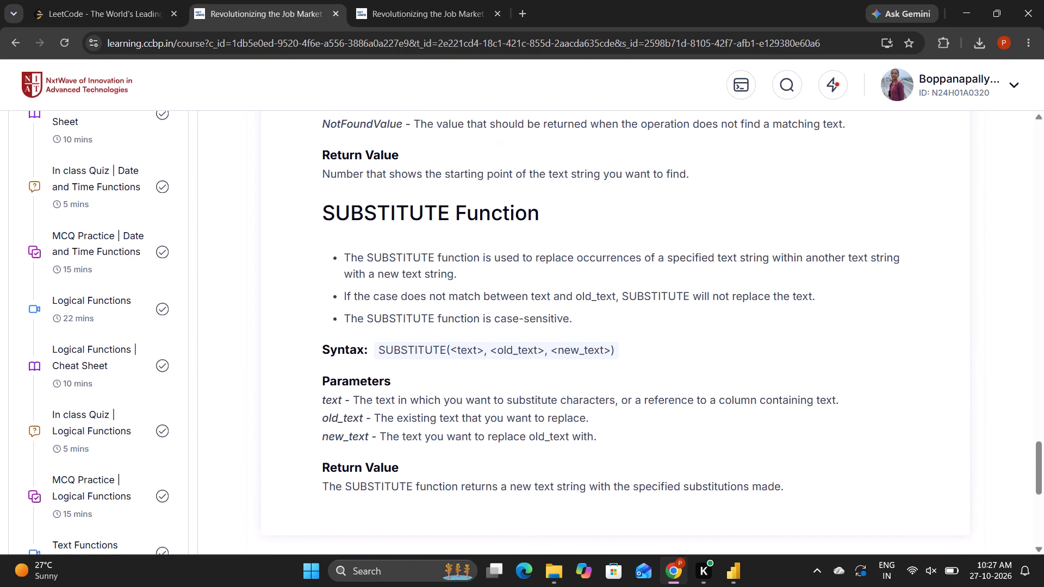
scroll(370, 273, up, 2)
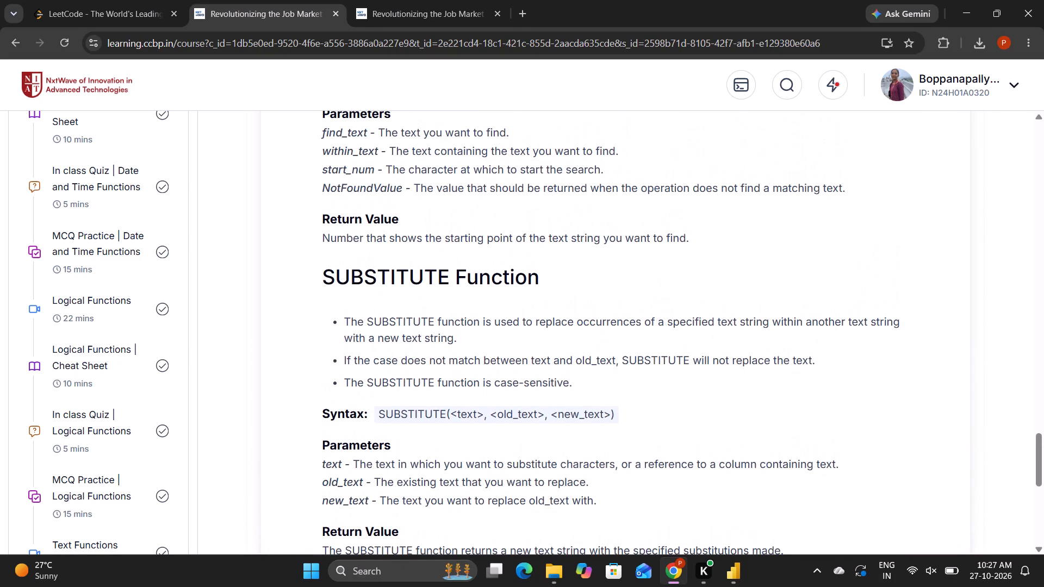
click(471, 349)
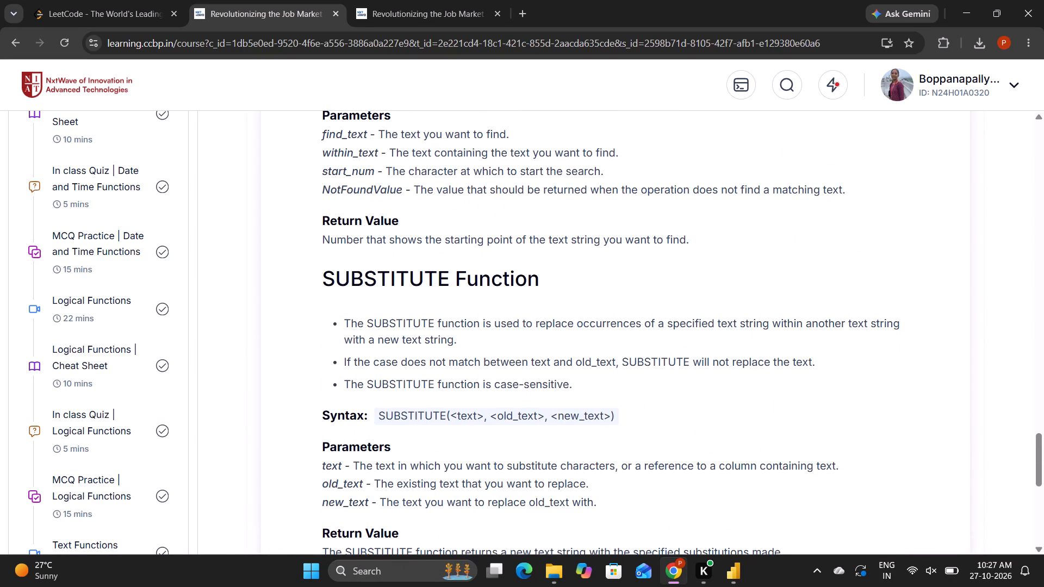
click(610, 420)
double_click(610, 420)
click(610, 420)
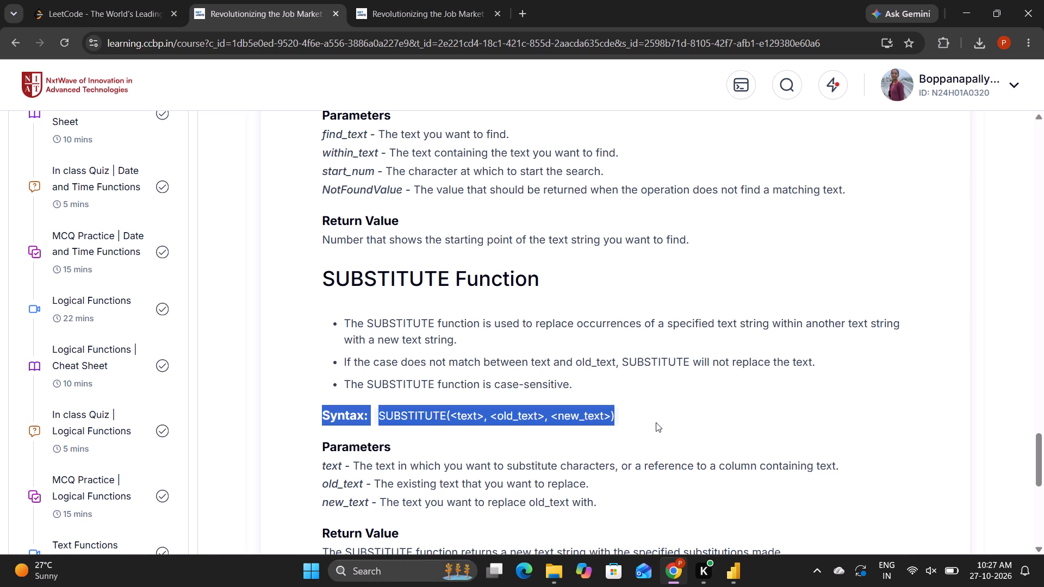
click(632, 404)
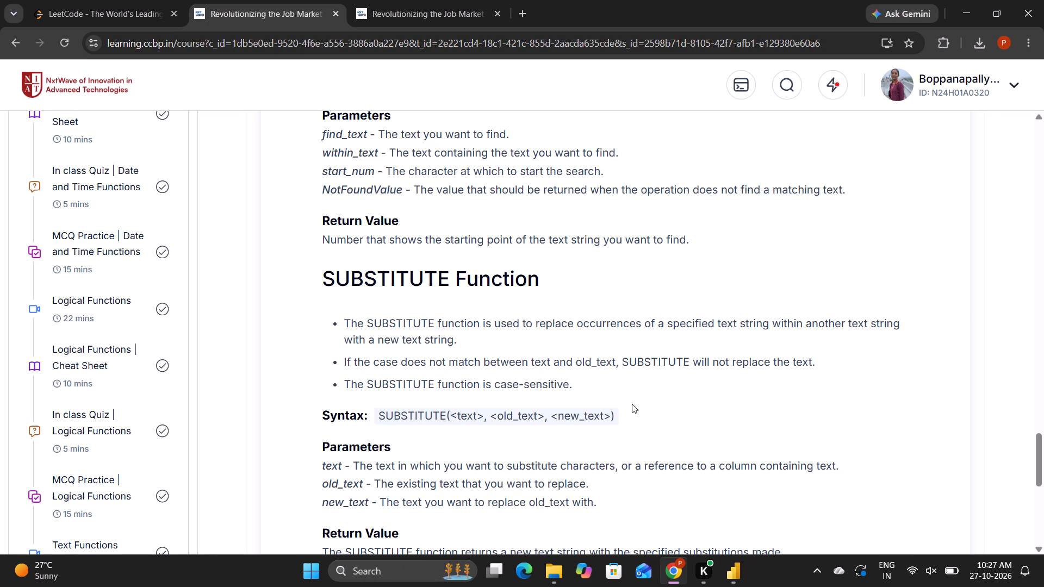